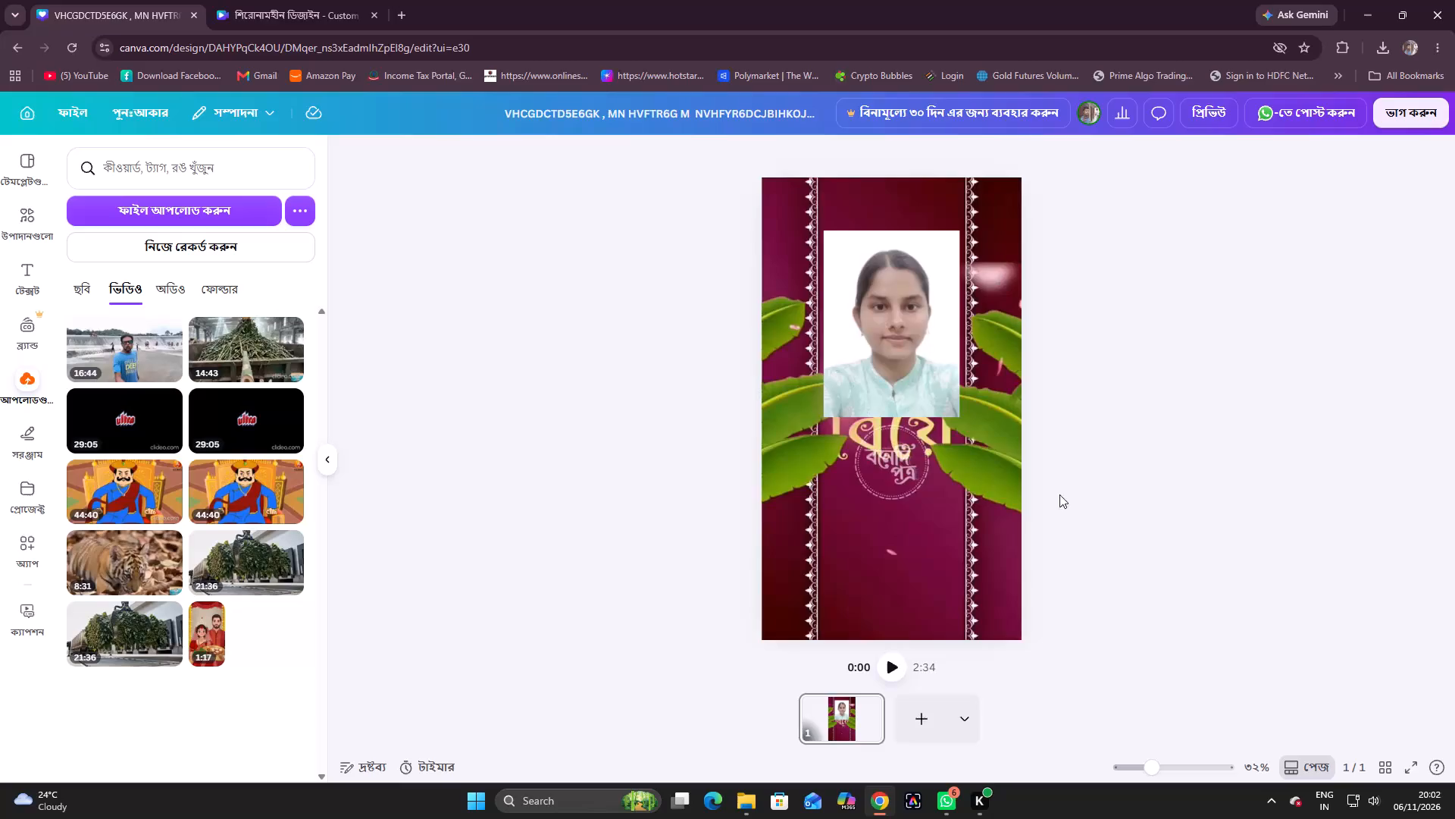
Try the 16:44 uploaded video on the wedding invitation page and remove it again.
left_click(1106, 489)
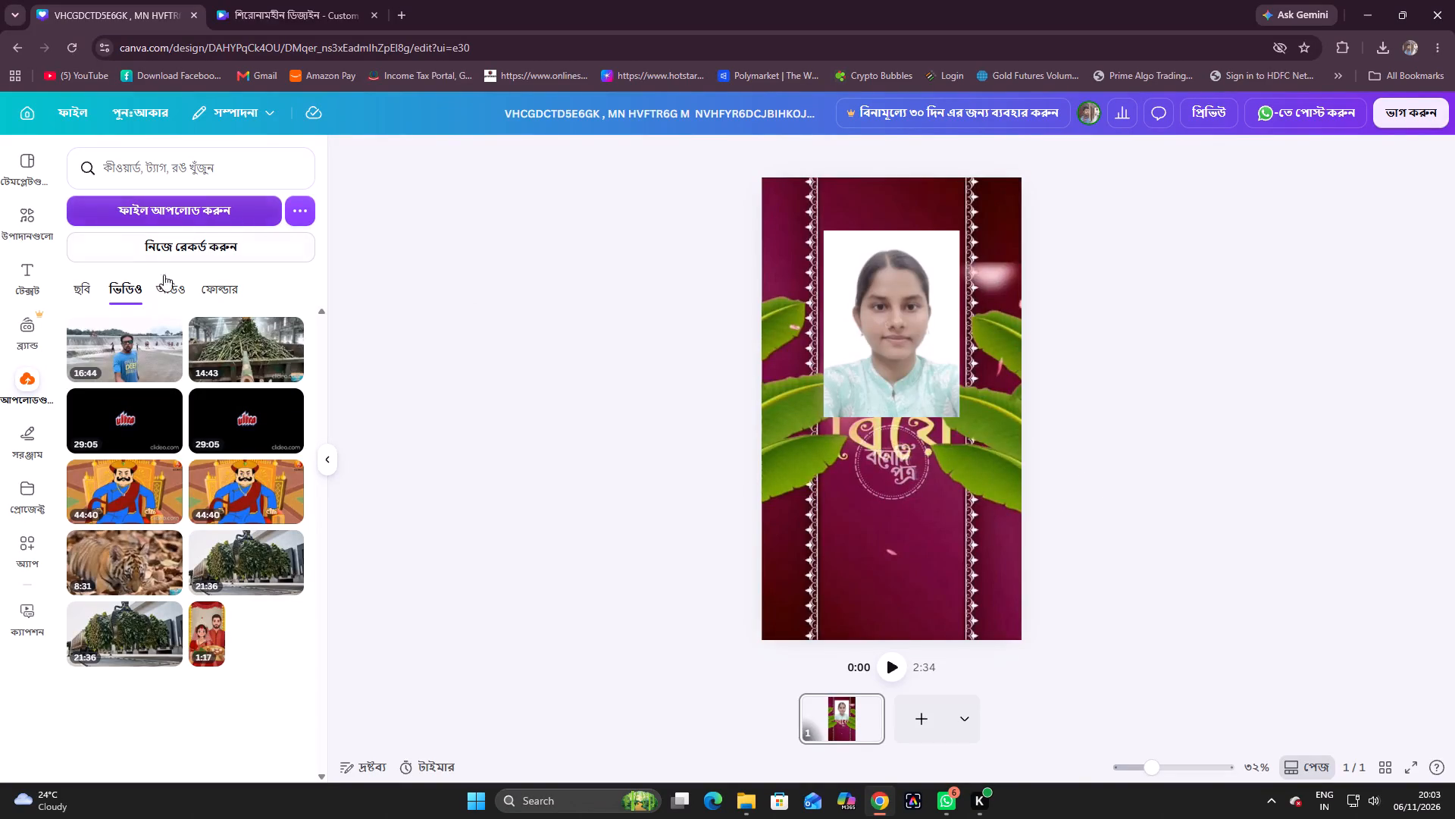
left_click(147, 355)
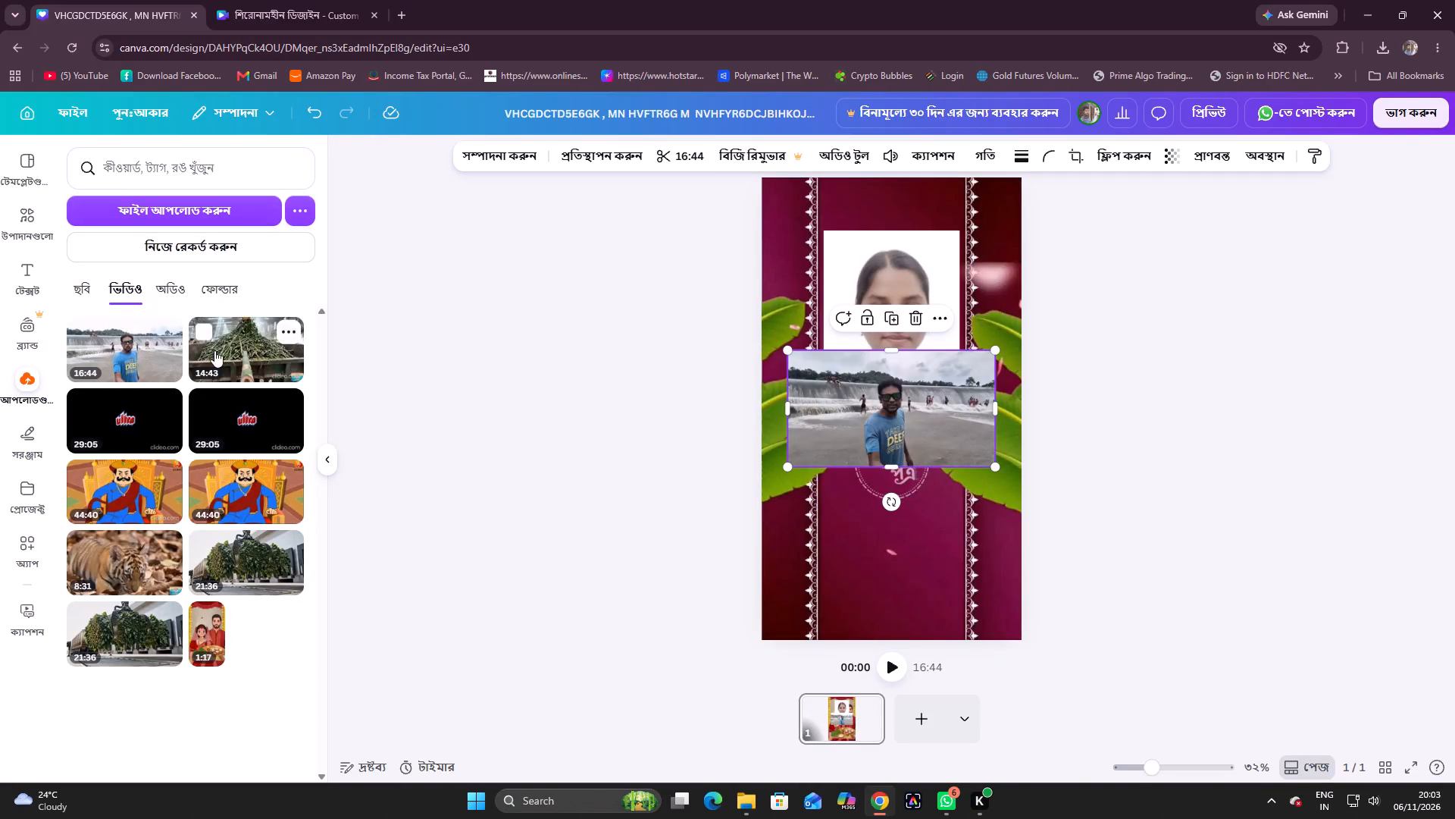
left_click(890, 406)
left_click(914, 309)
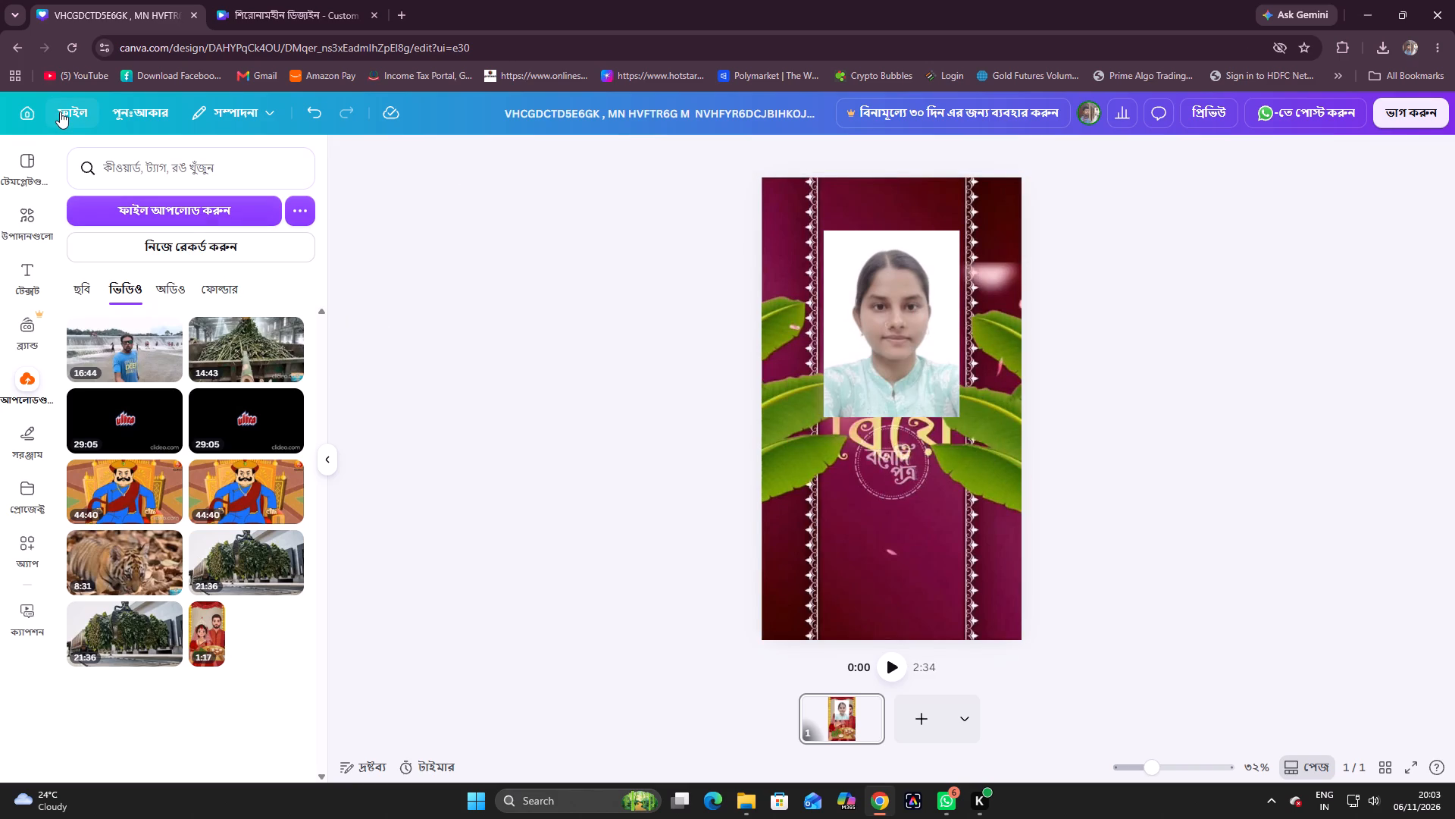
Switch to the Custom Video design and delete its existing full-page video clip.
left_click(236, 8)
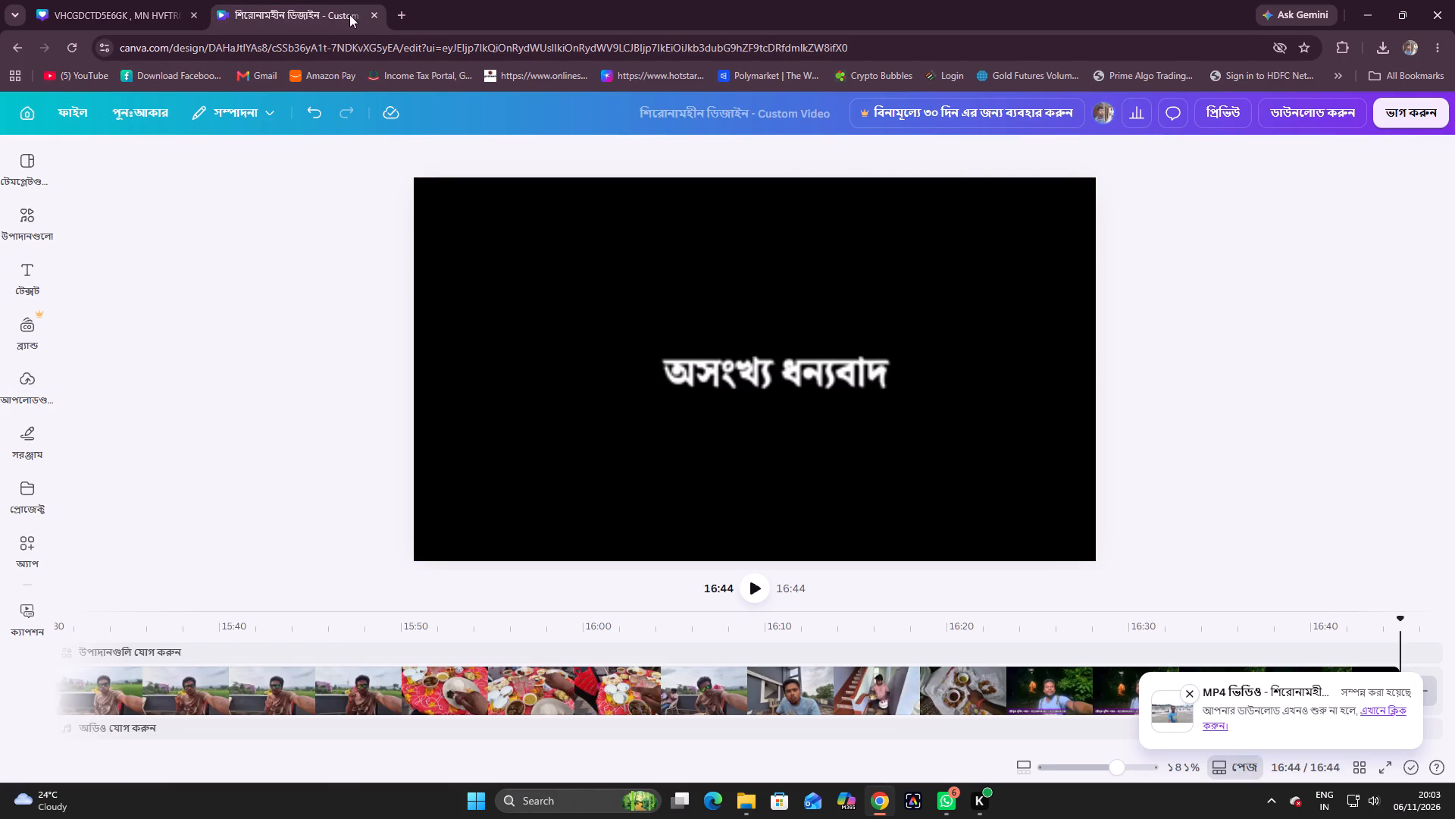
left_click(407, 19)
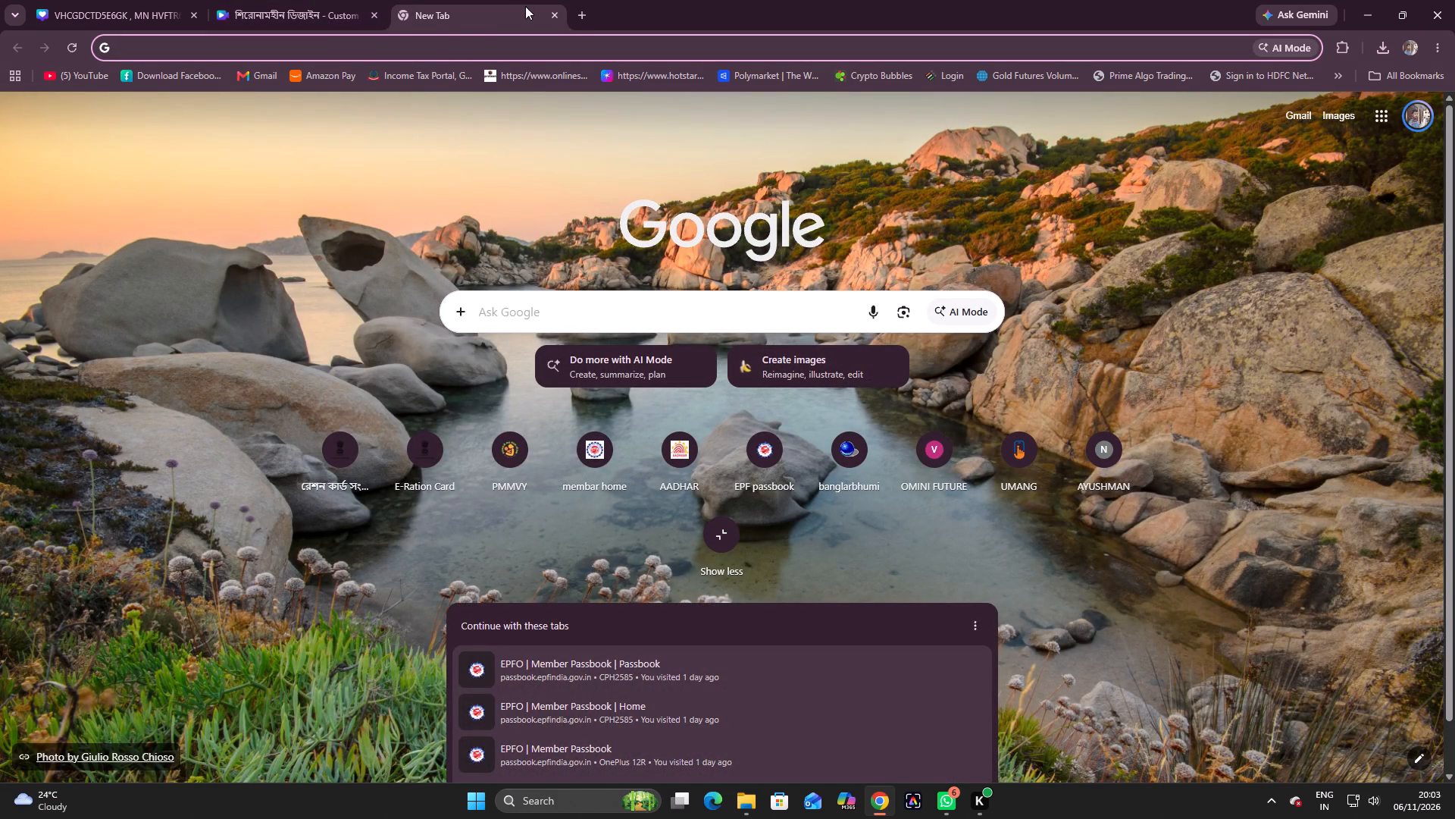
left_click(553, 9)
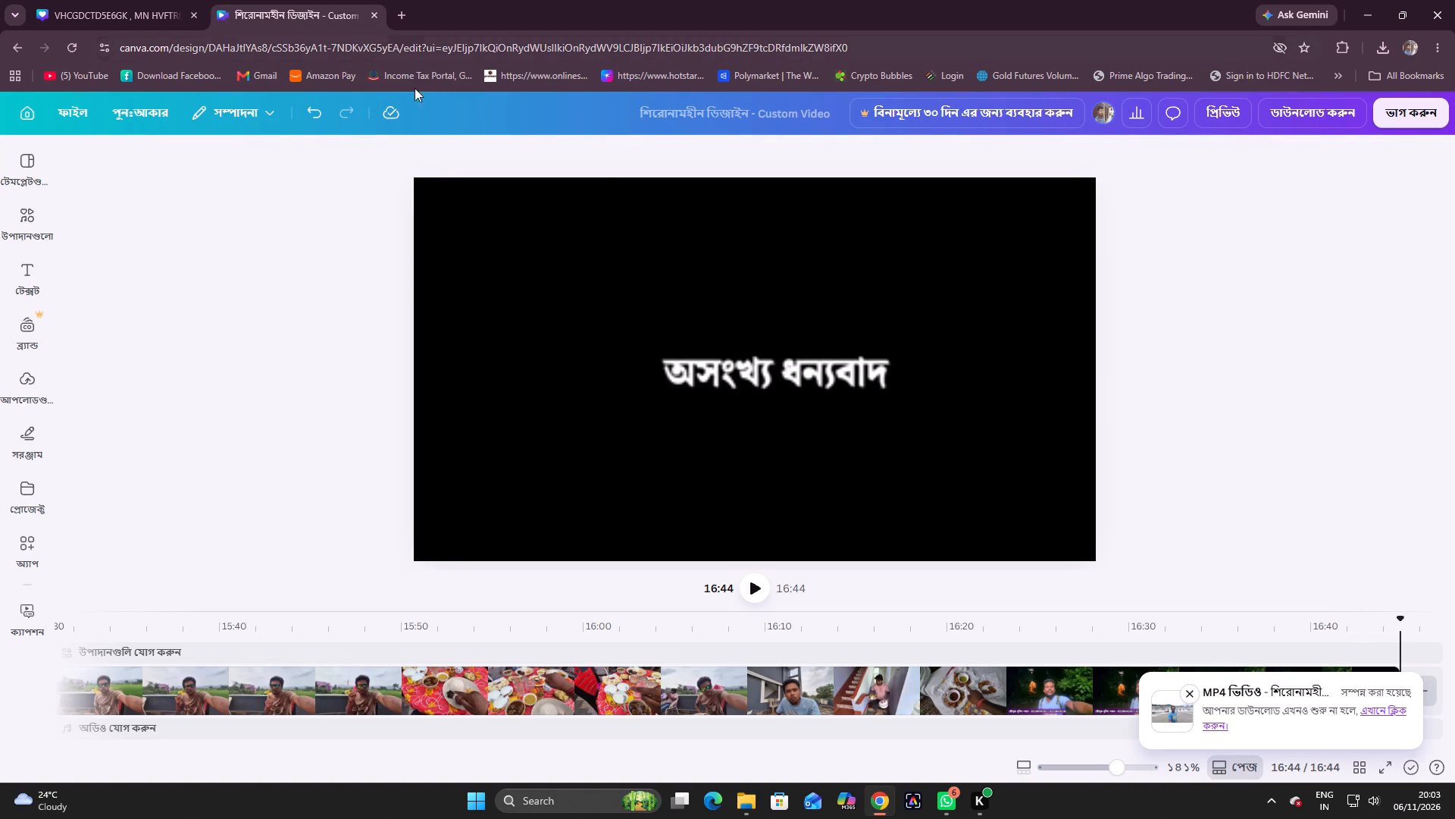
right_click(868, 286)
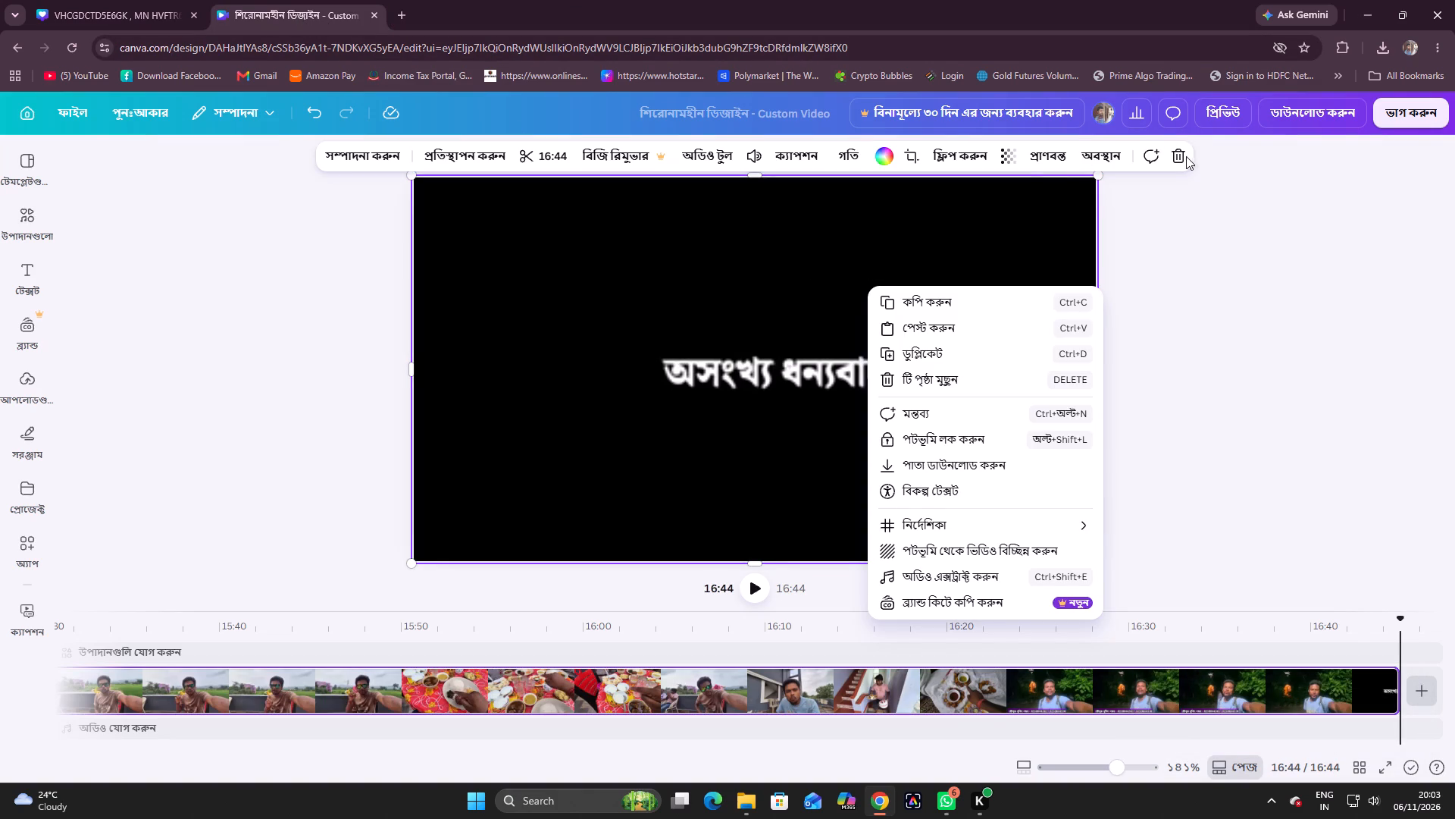
left_click(1181, 159)
left_click(1180, 159)
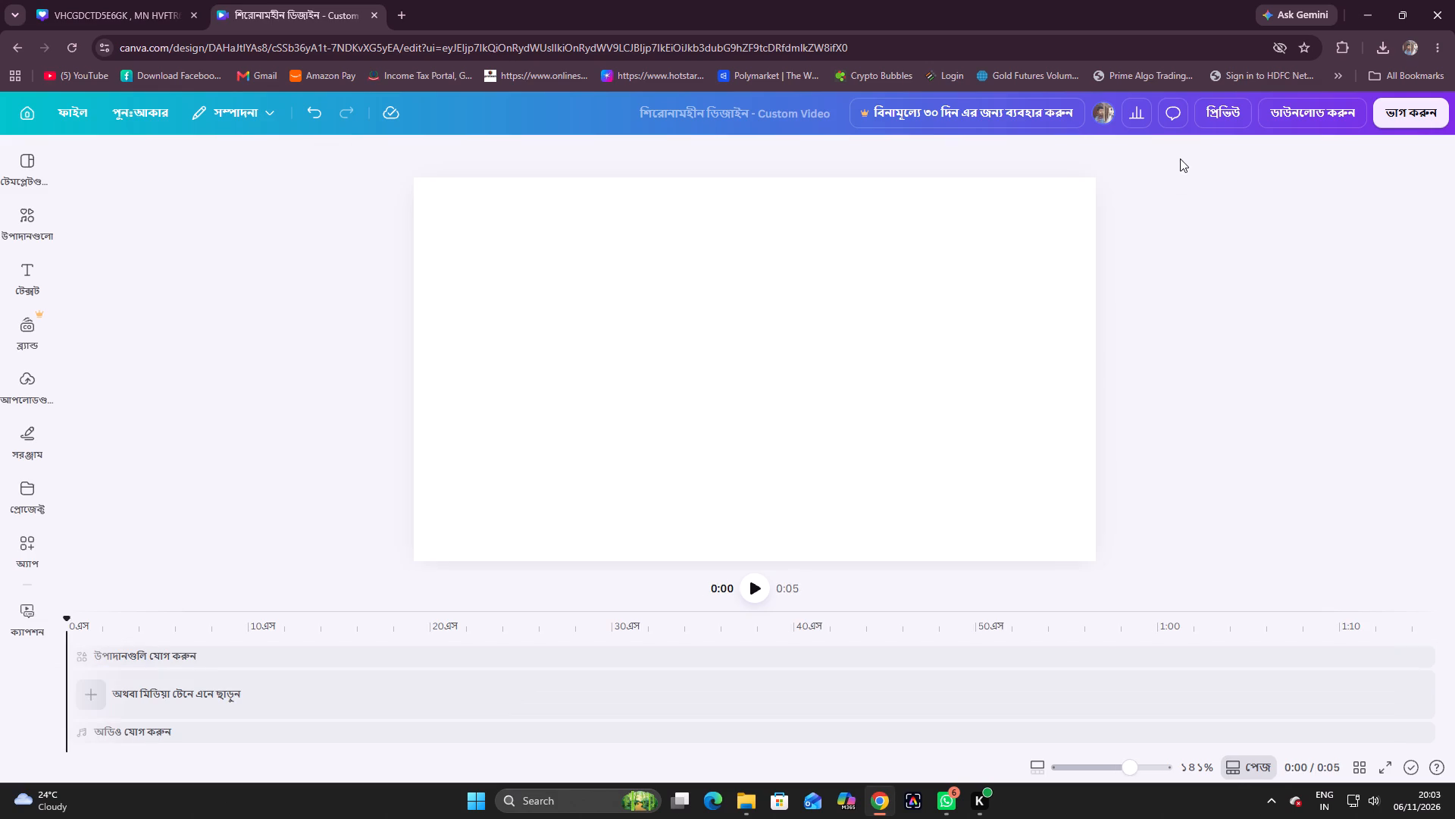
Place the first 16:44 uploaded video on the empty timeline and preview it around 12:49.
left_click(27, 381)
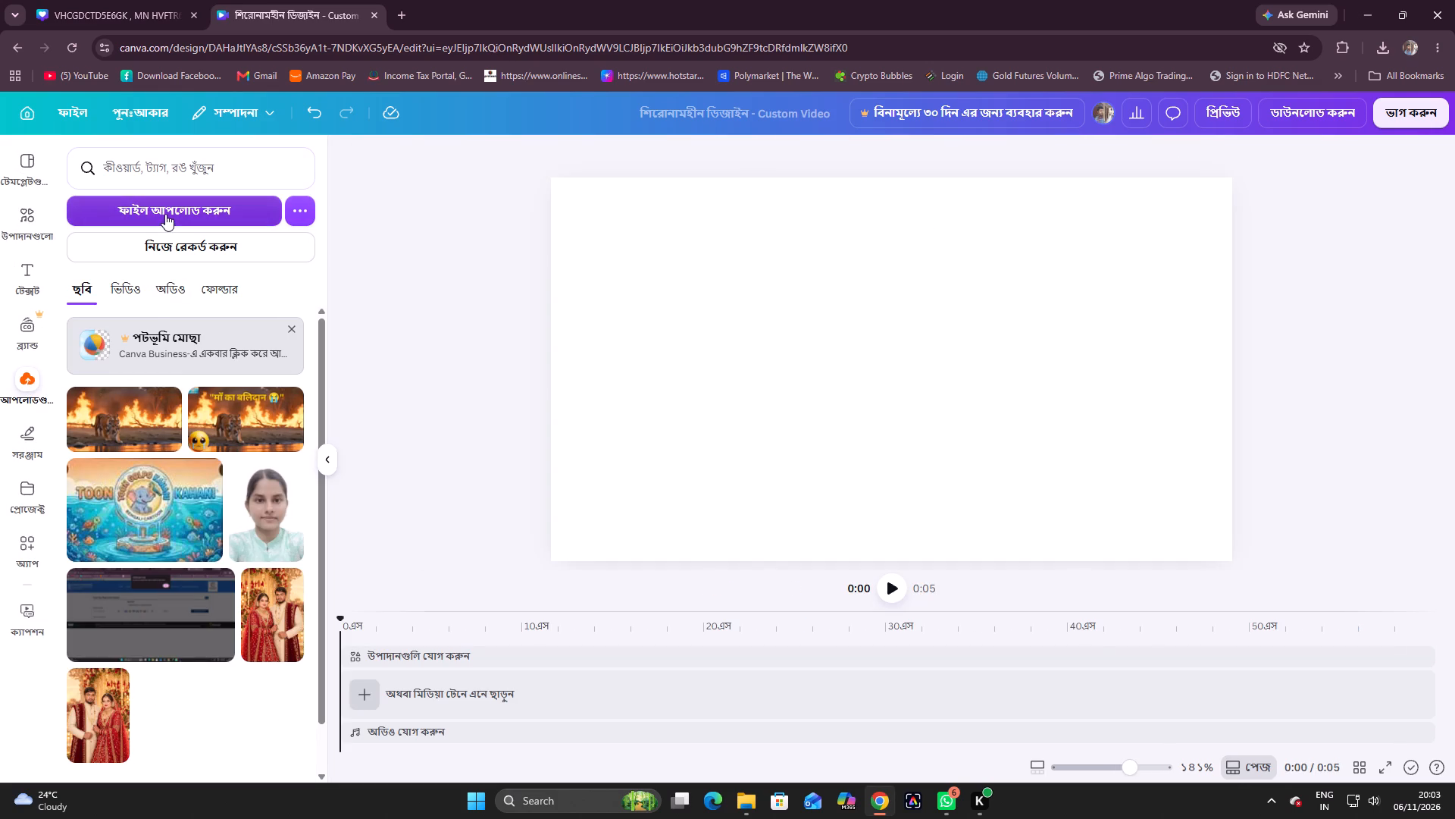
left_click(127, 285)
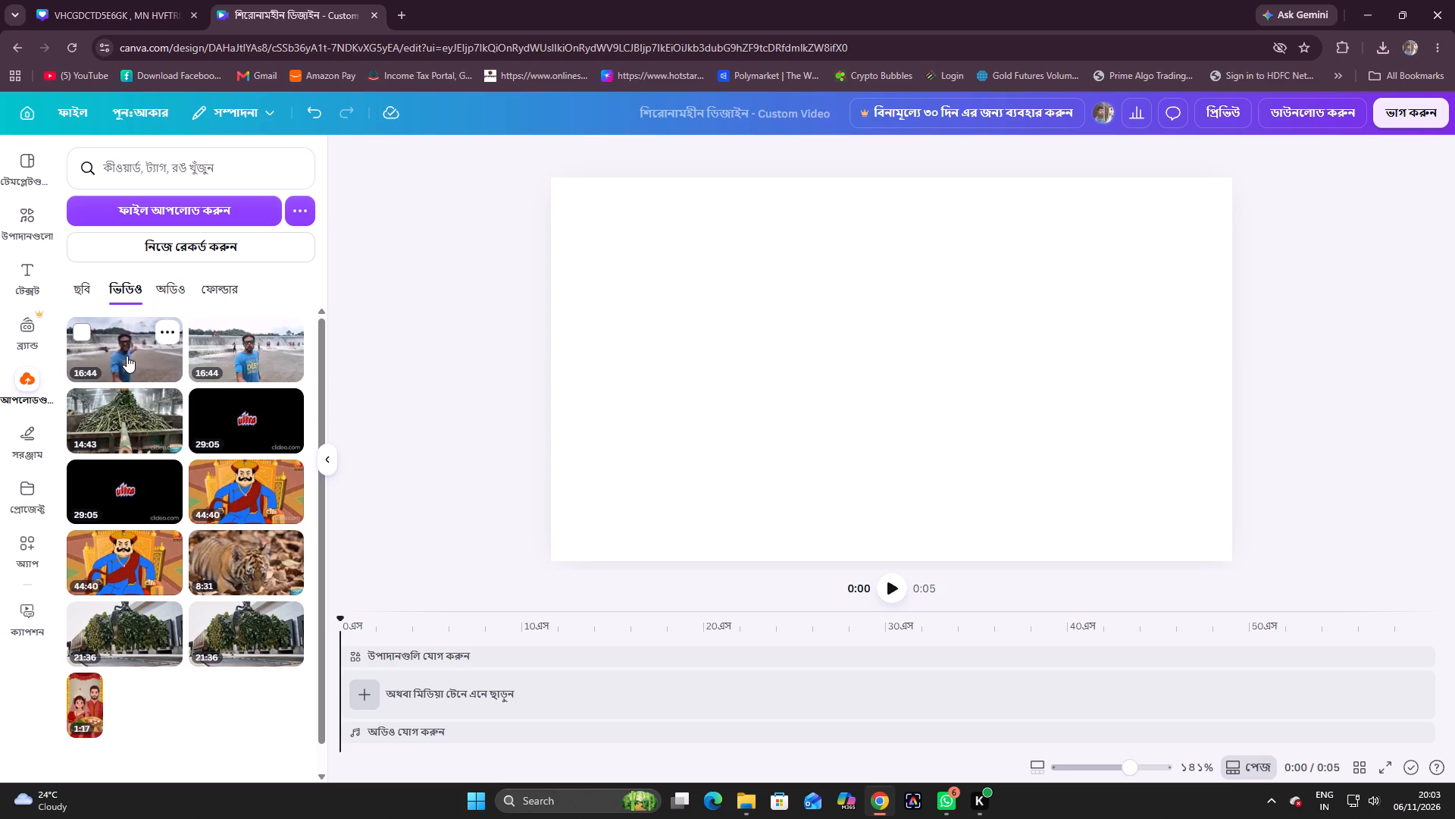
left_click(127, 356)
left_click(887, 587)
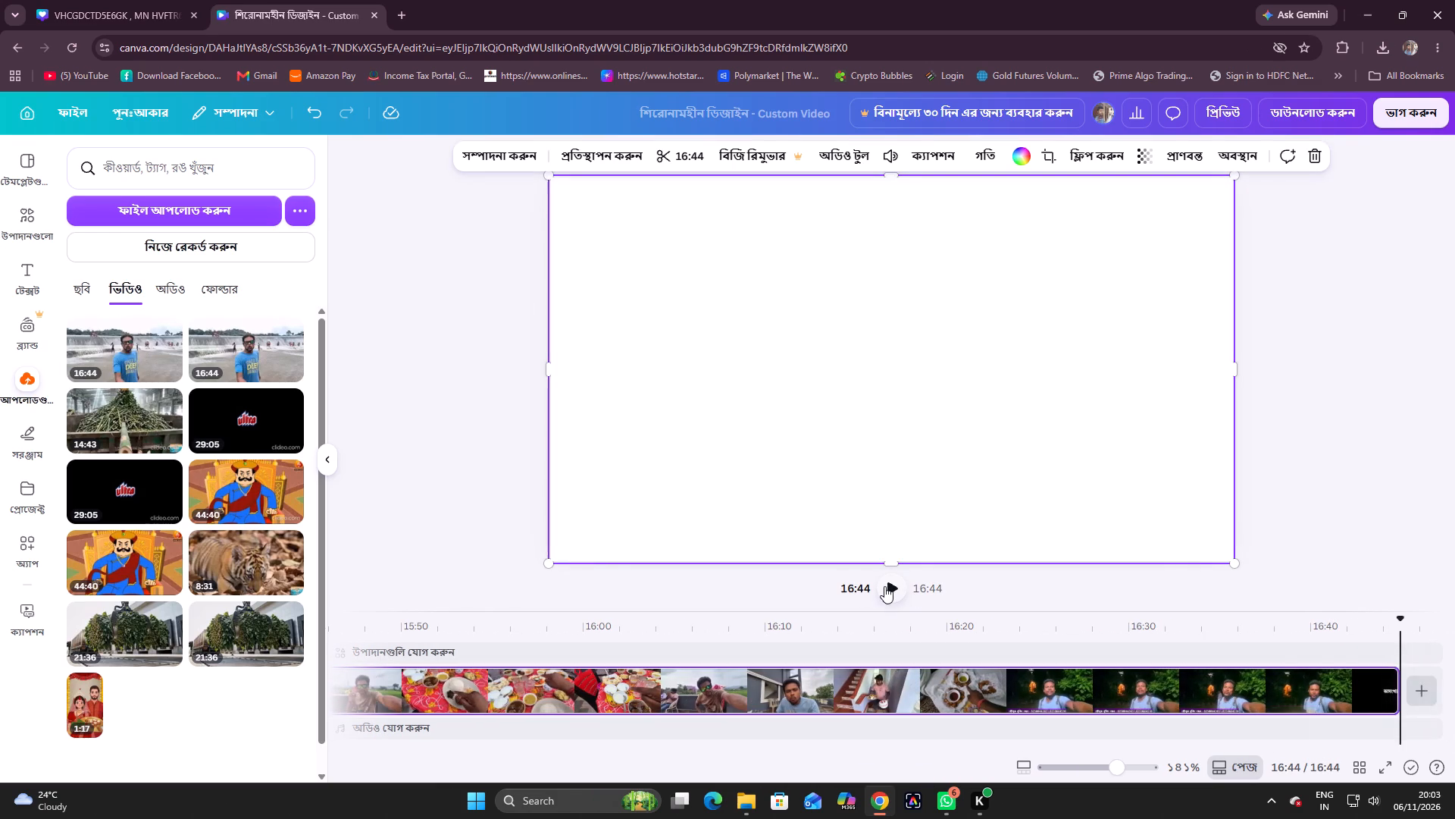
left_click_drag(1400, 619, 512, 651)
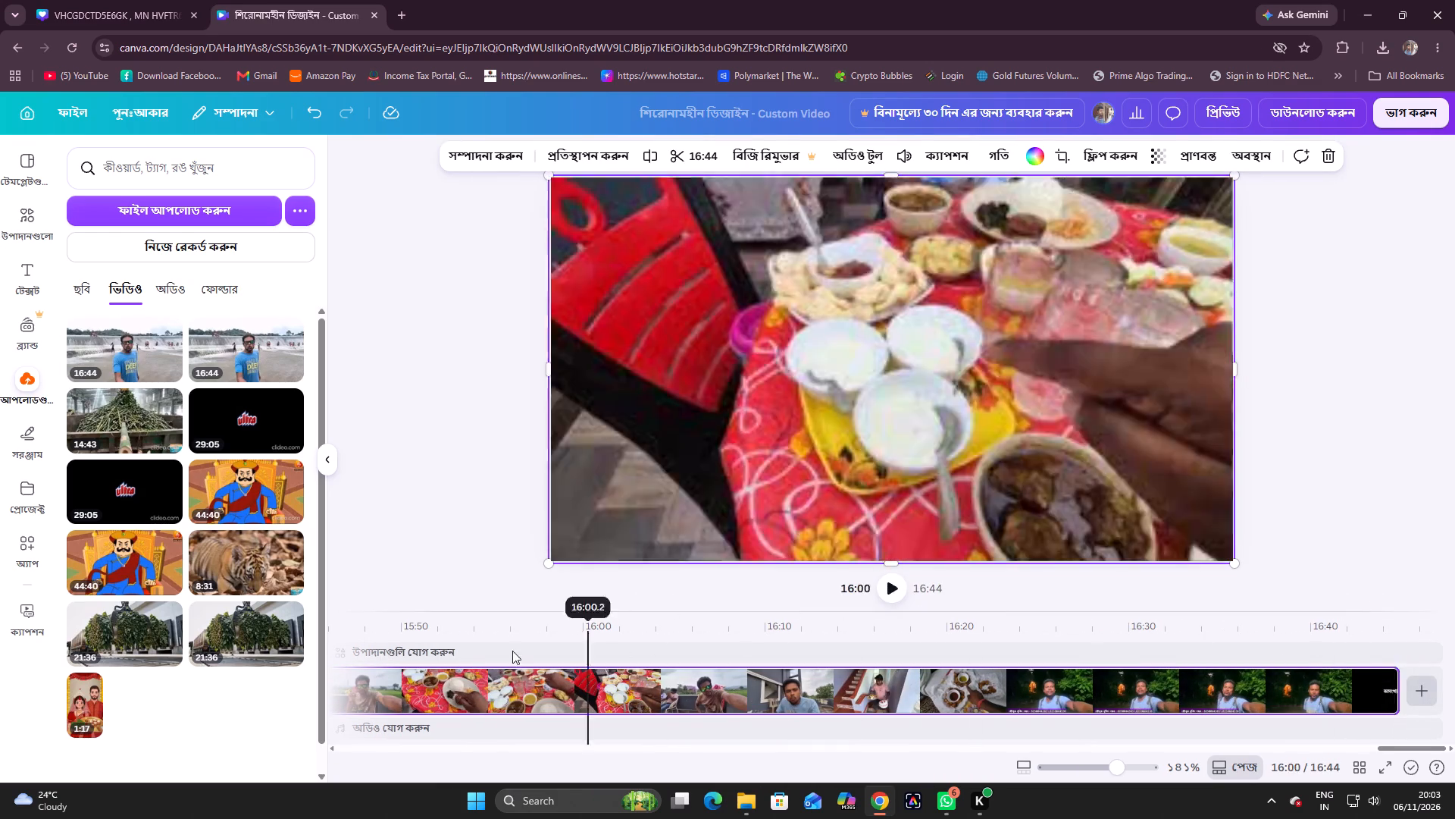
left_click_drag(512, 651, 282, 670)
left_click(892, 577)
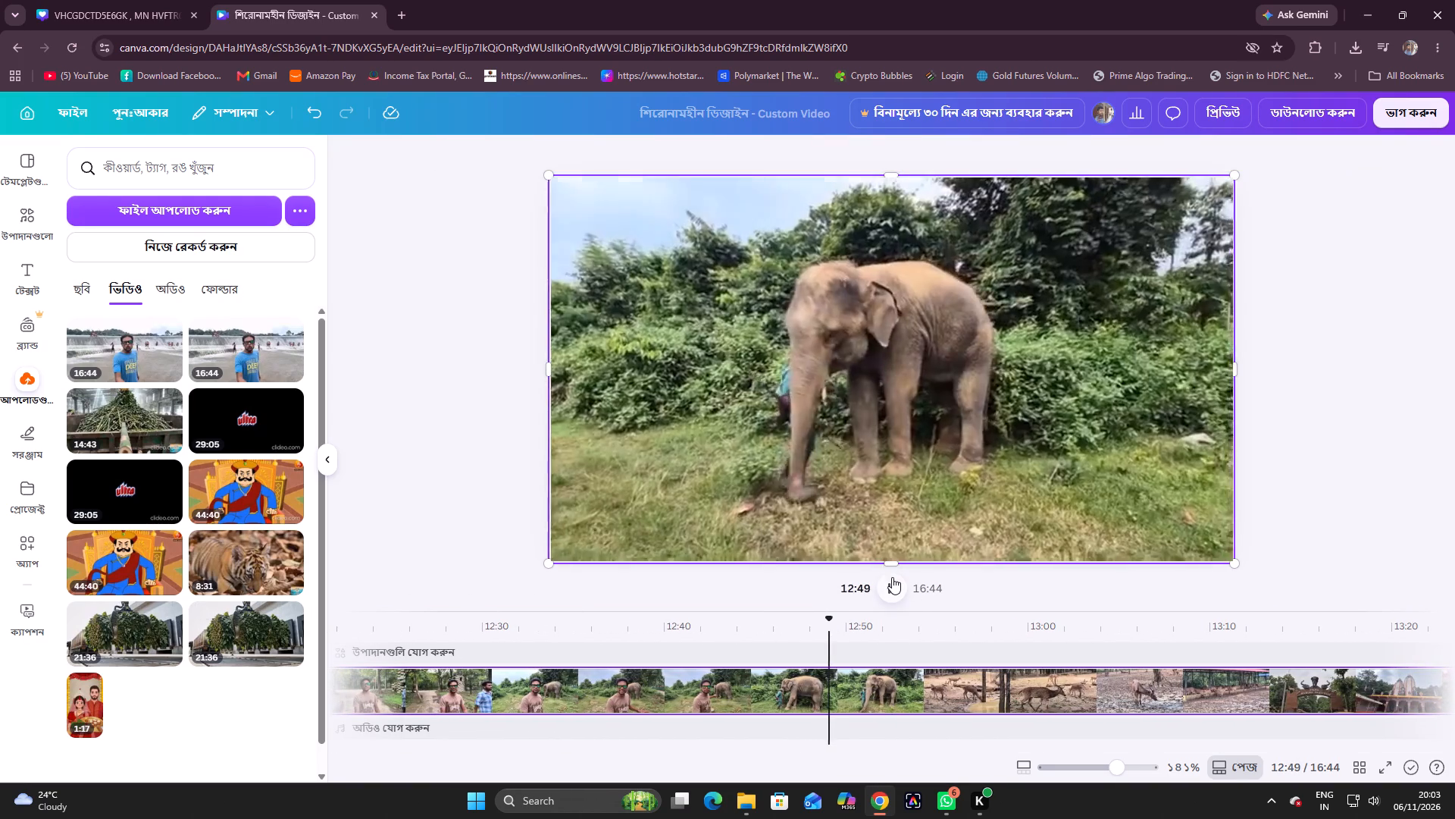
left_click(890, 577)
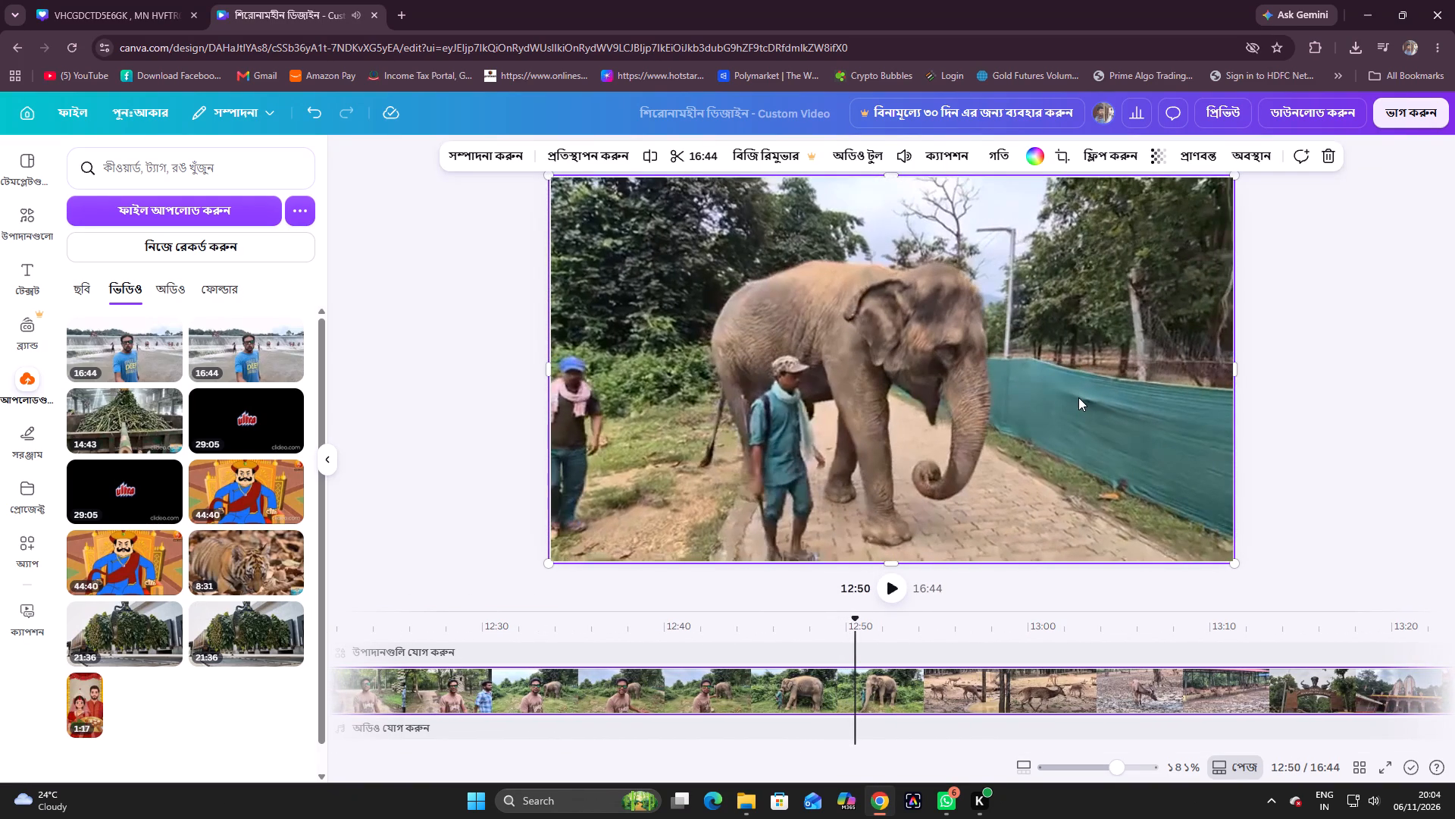
Delete the placed clip from the page and move the first 16:44 upload to the trash.
left_click(1331, 155)
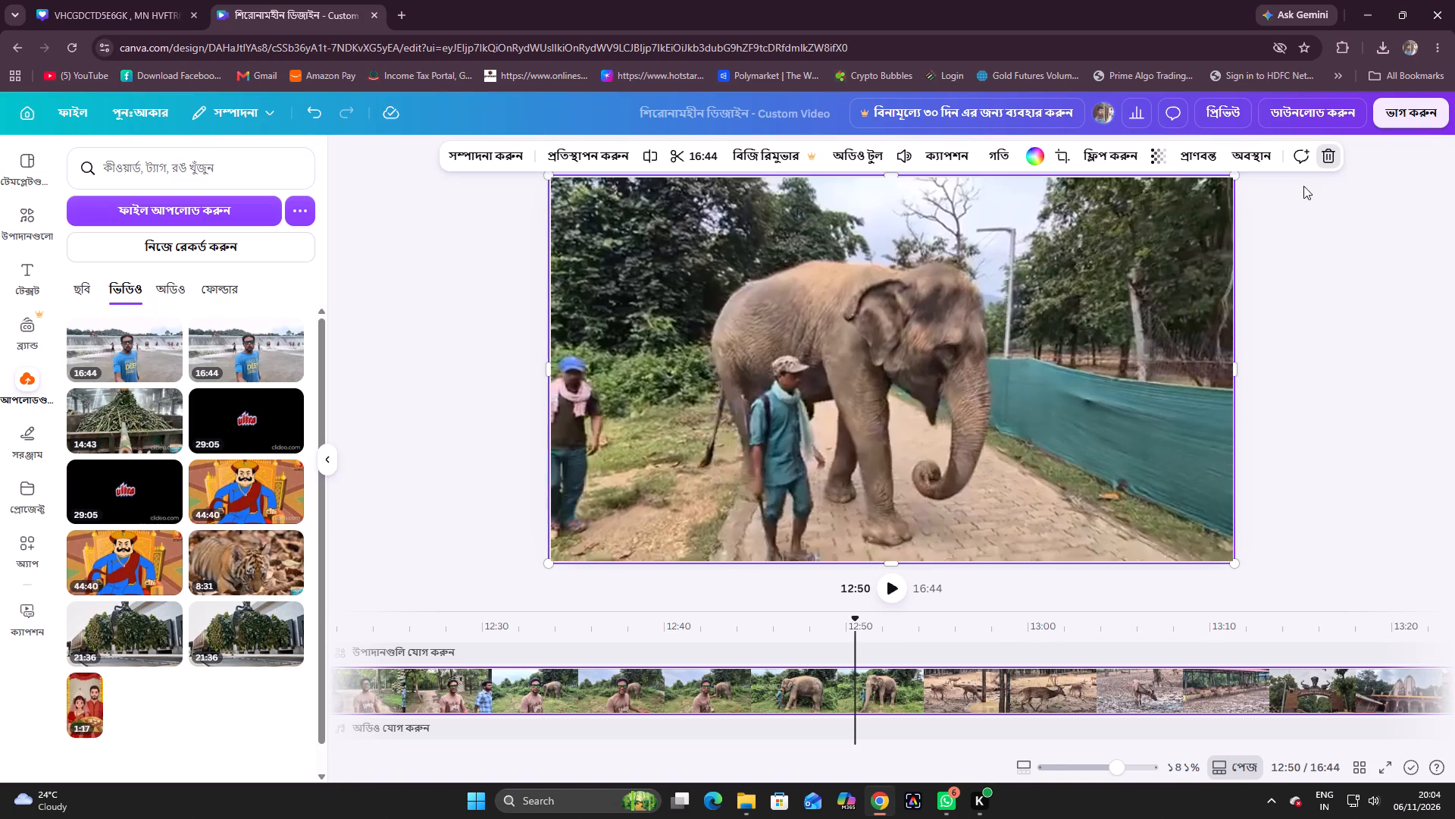
left_click(171, 329)
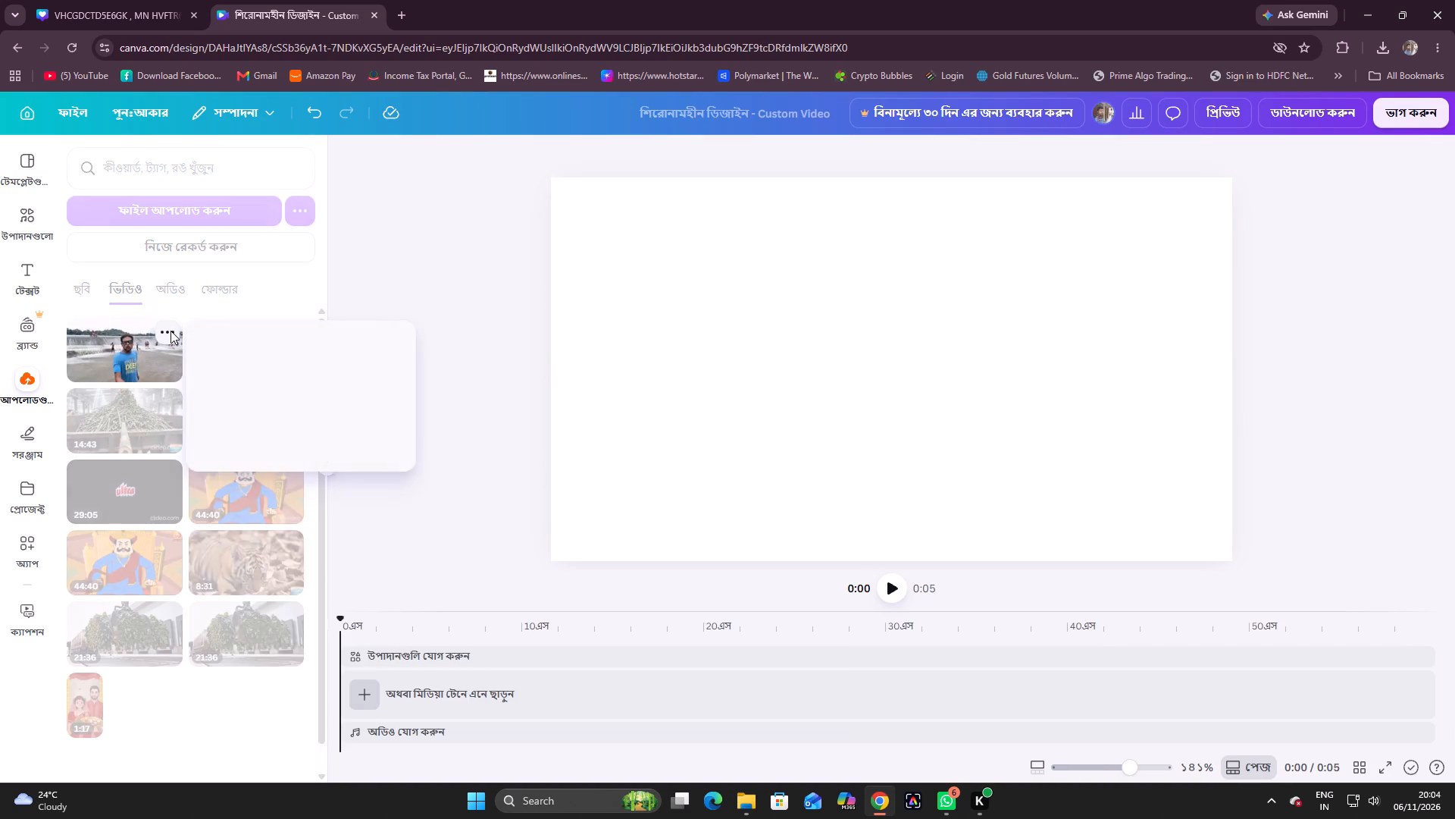
left_click(268, 637)
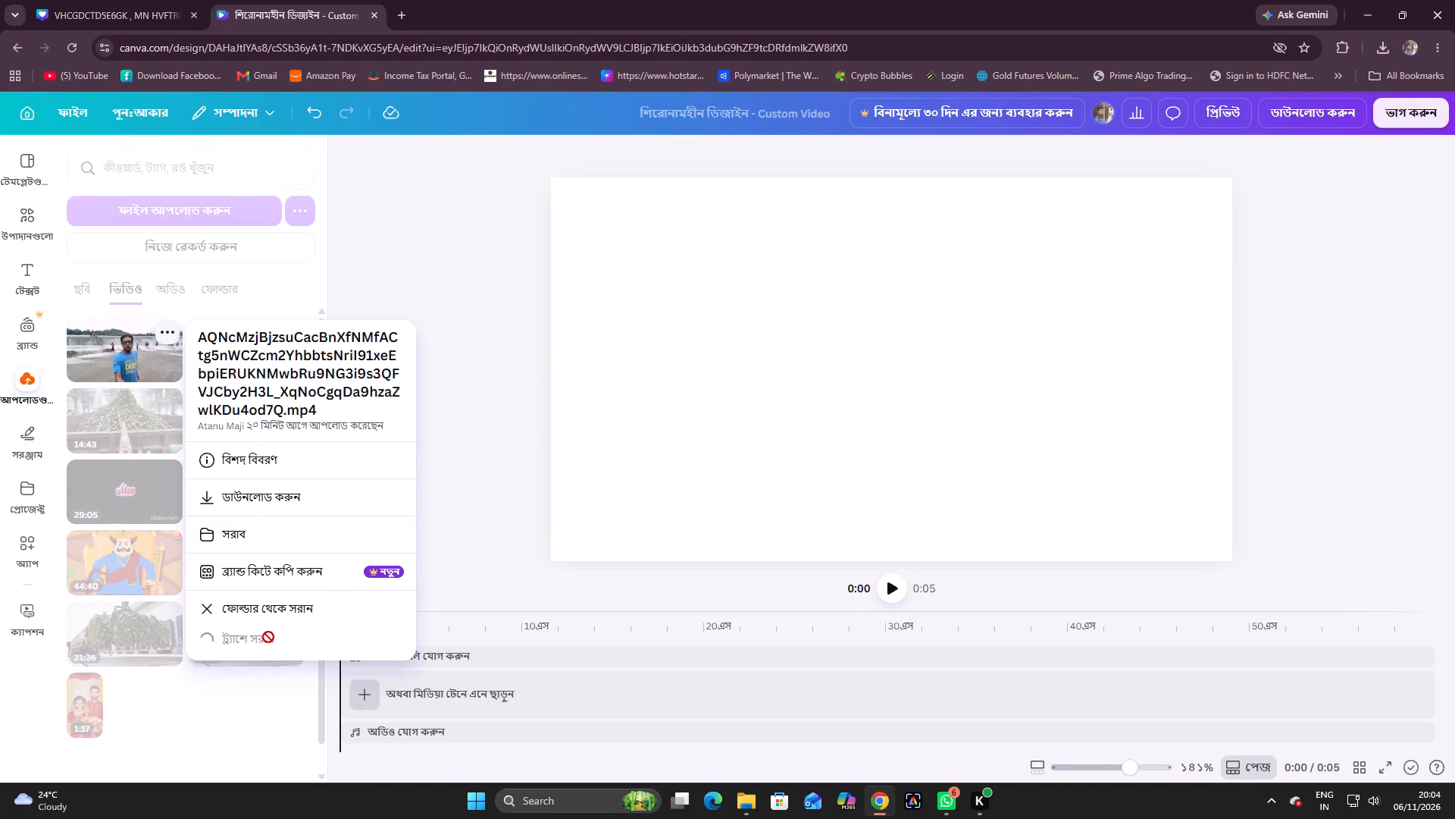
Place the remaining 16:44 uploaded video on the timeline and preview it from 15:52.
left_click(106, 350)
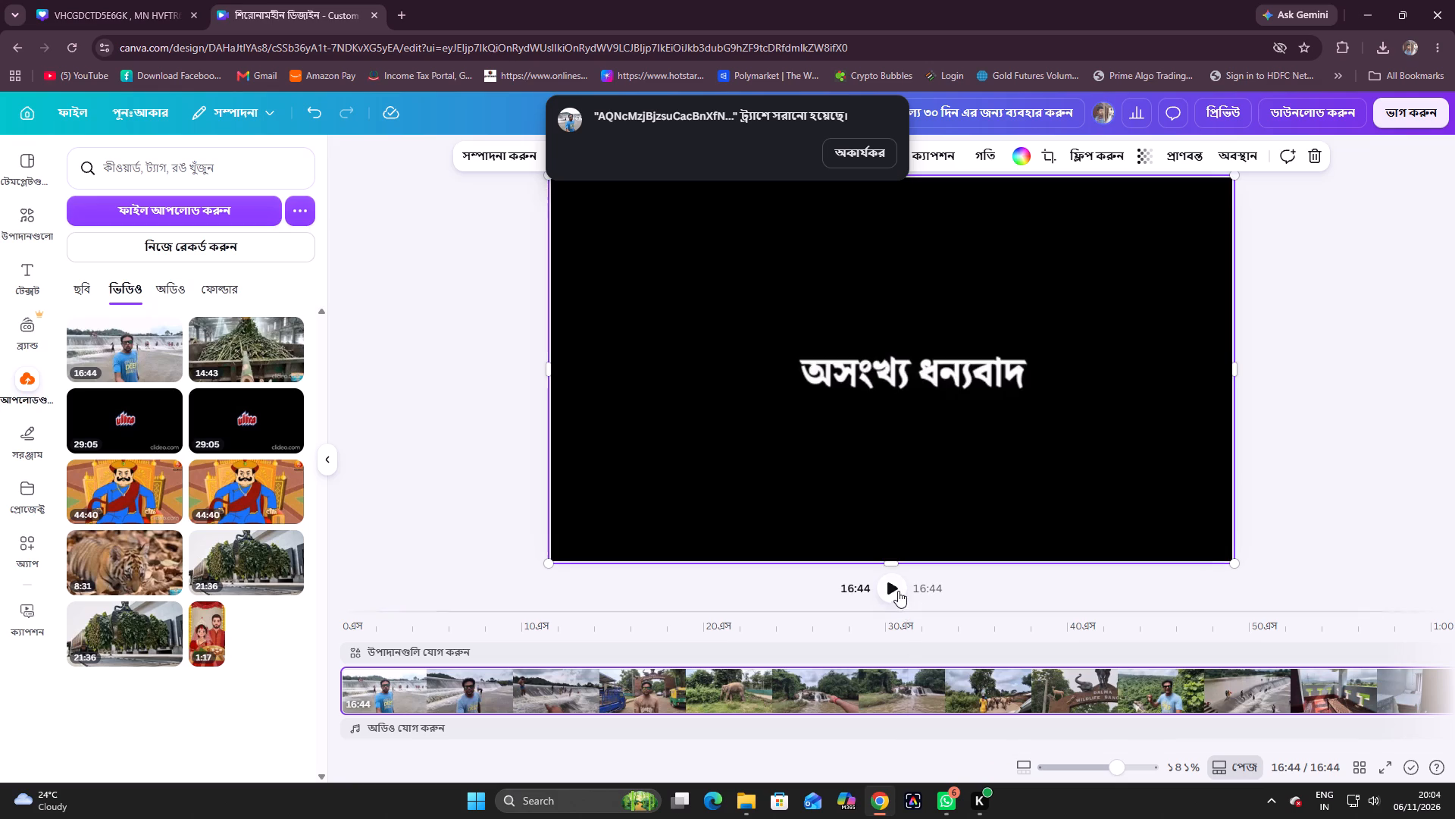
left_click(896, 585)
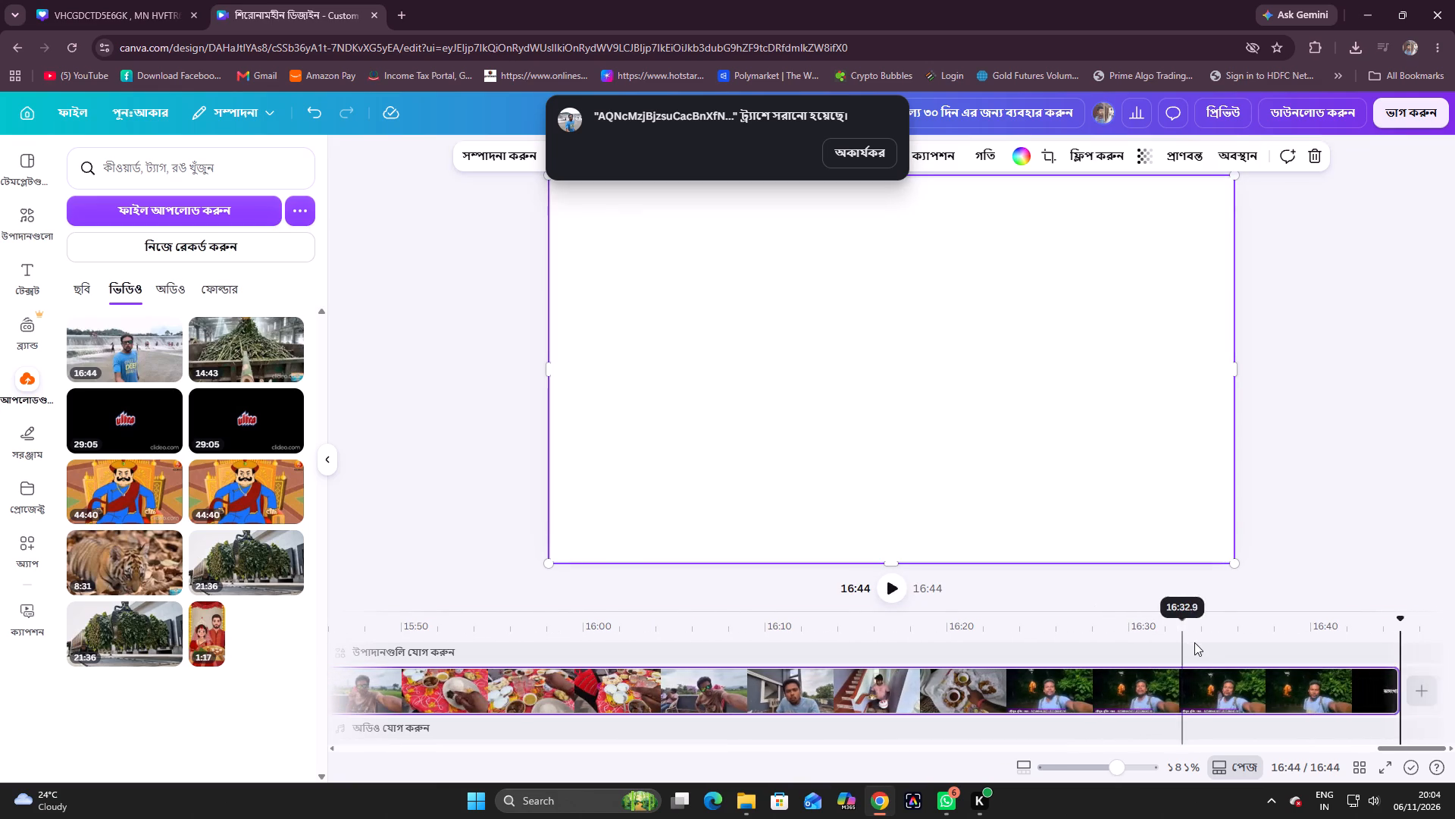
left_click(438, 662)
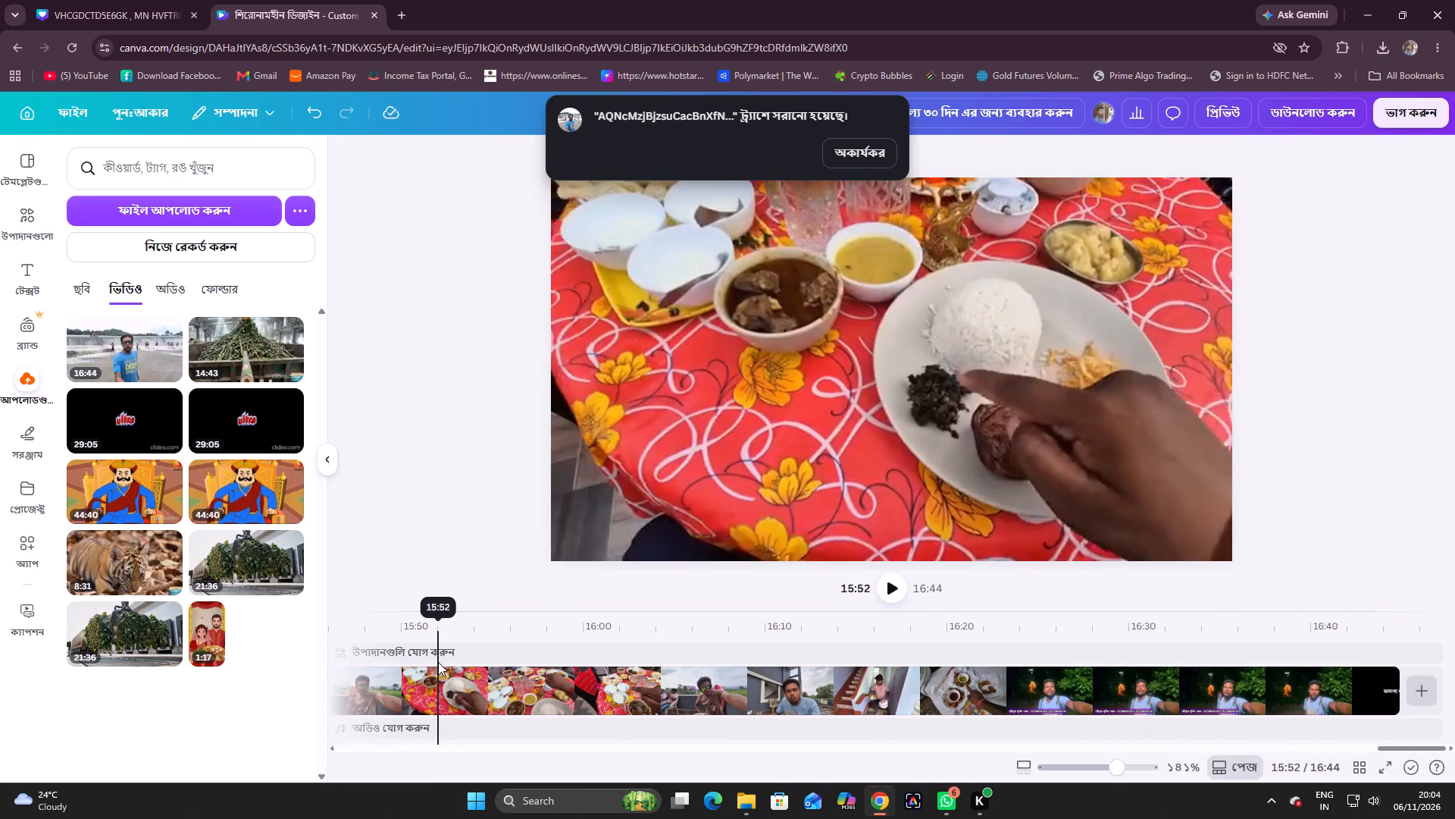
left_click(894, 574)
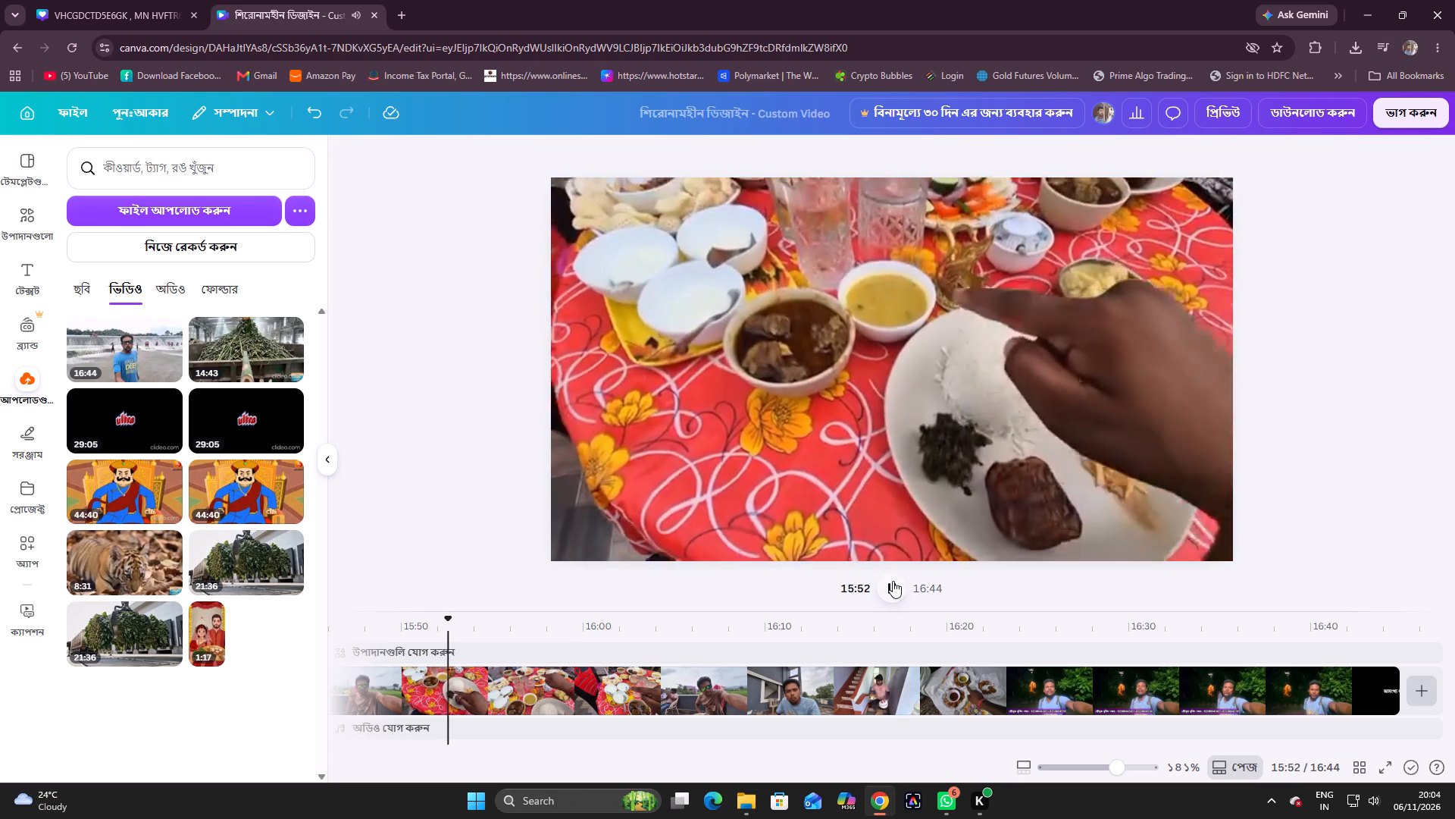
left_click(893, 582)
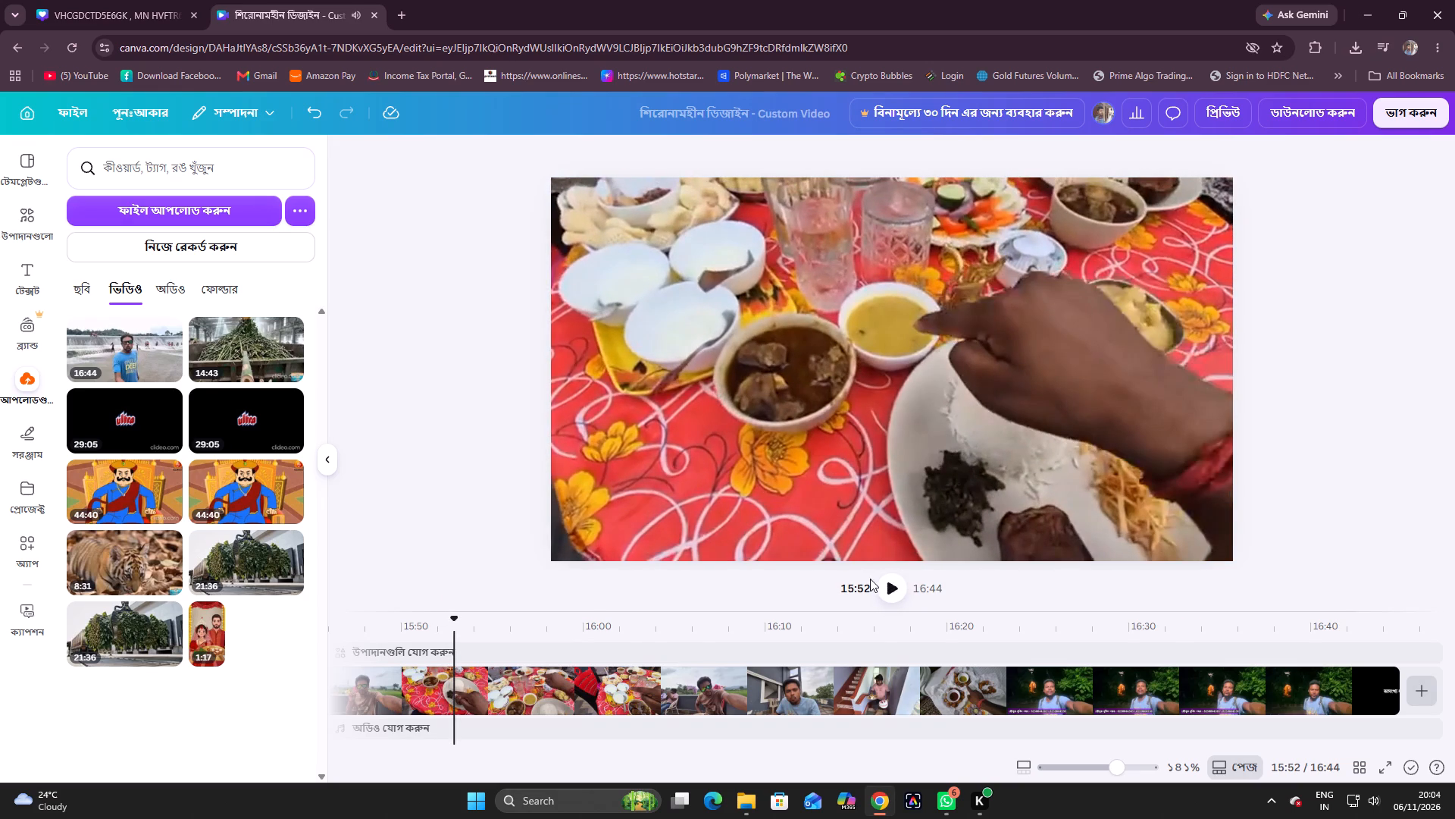
Move the remaining 16:44 upload to the trash and delete its clip from the page.
left_click(165, 333)
left_click(275, 642)
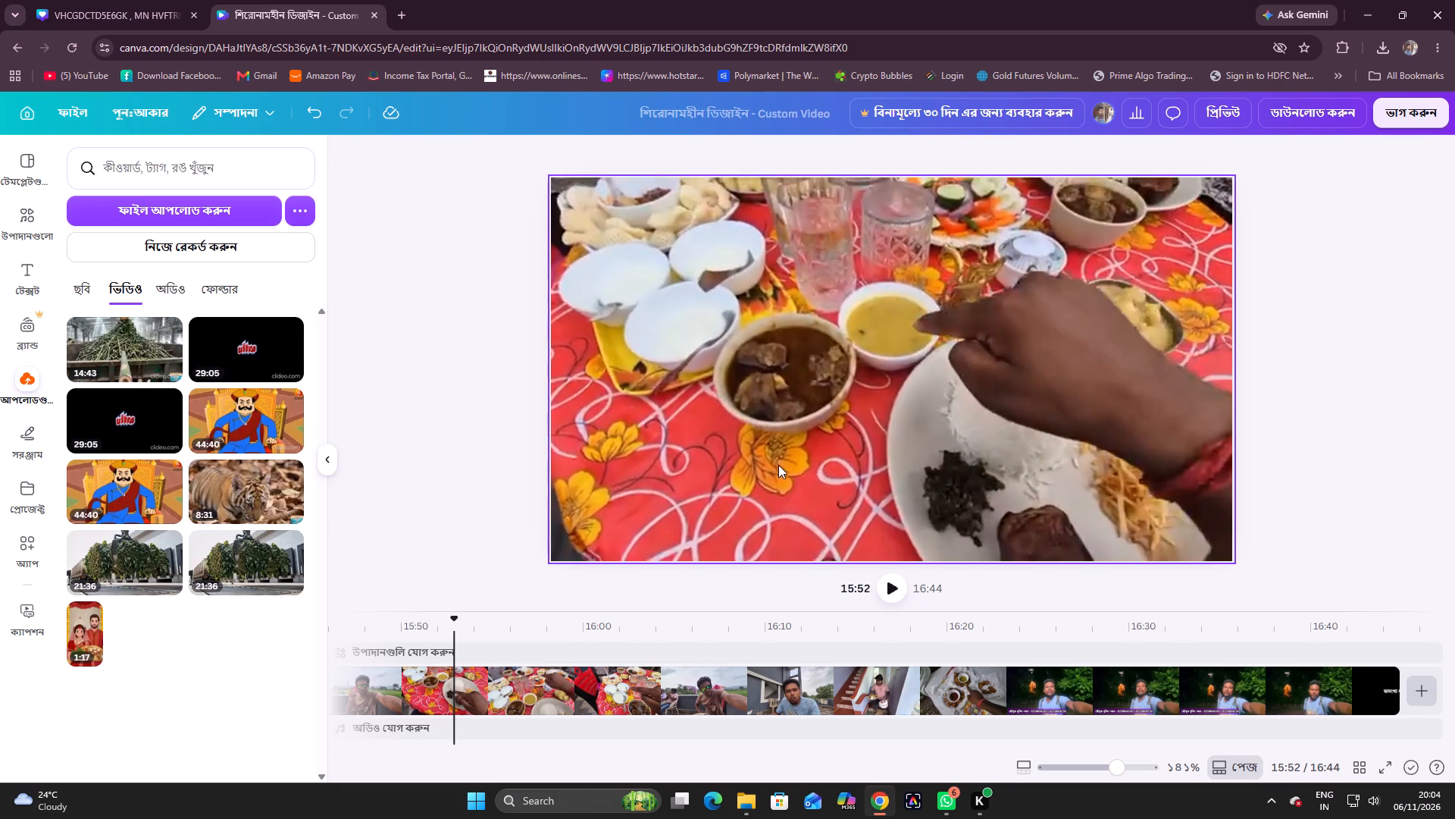
right_click(921, 372)
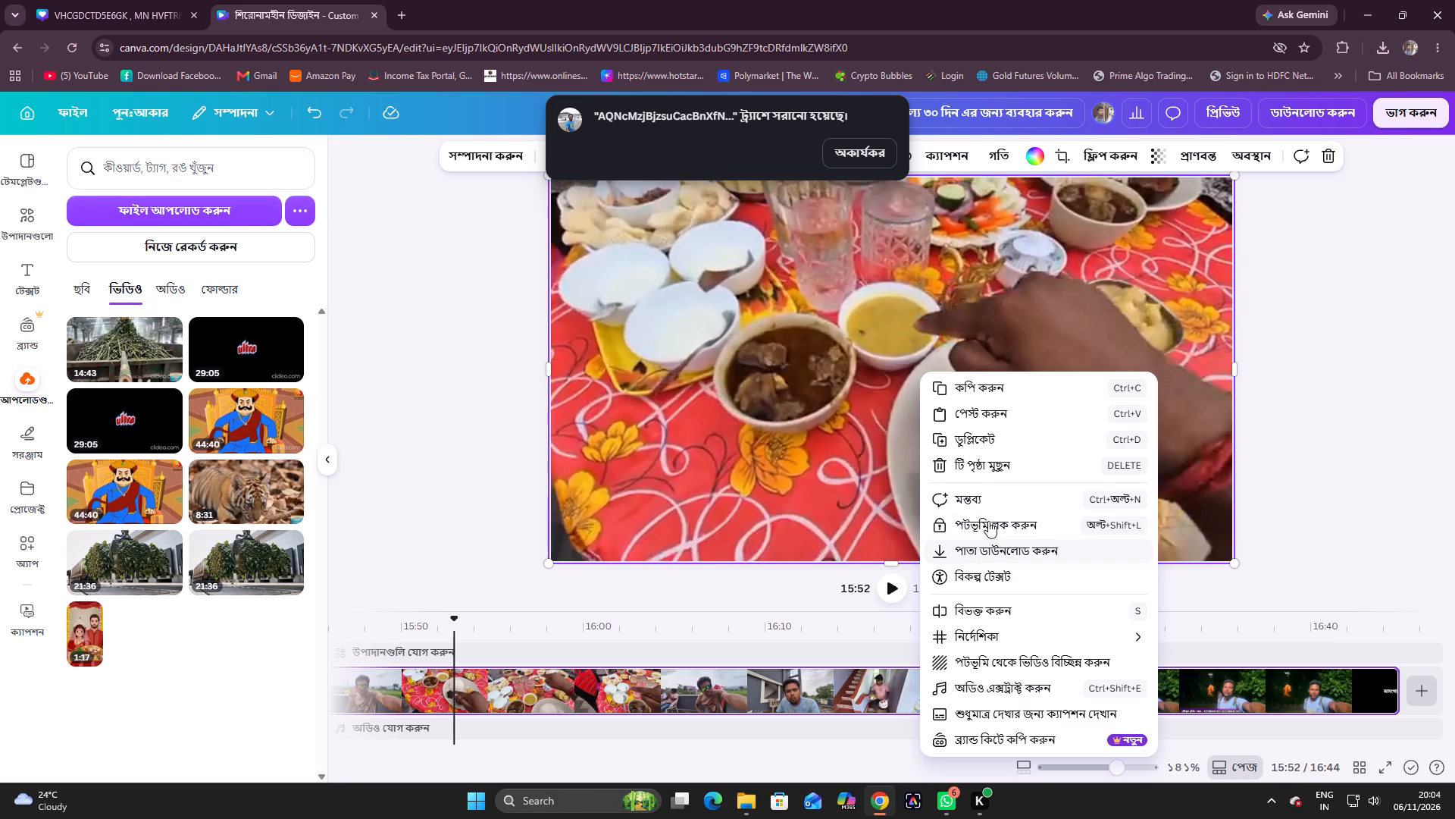
left_click(1326, 159)
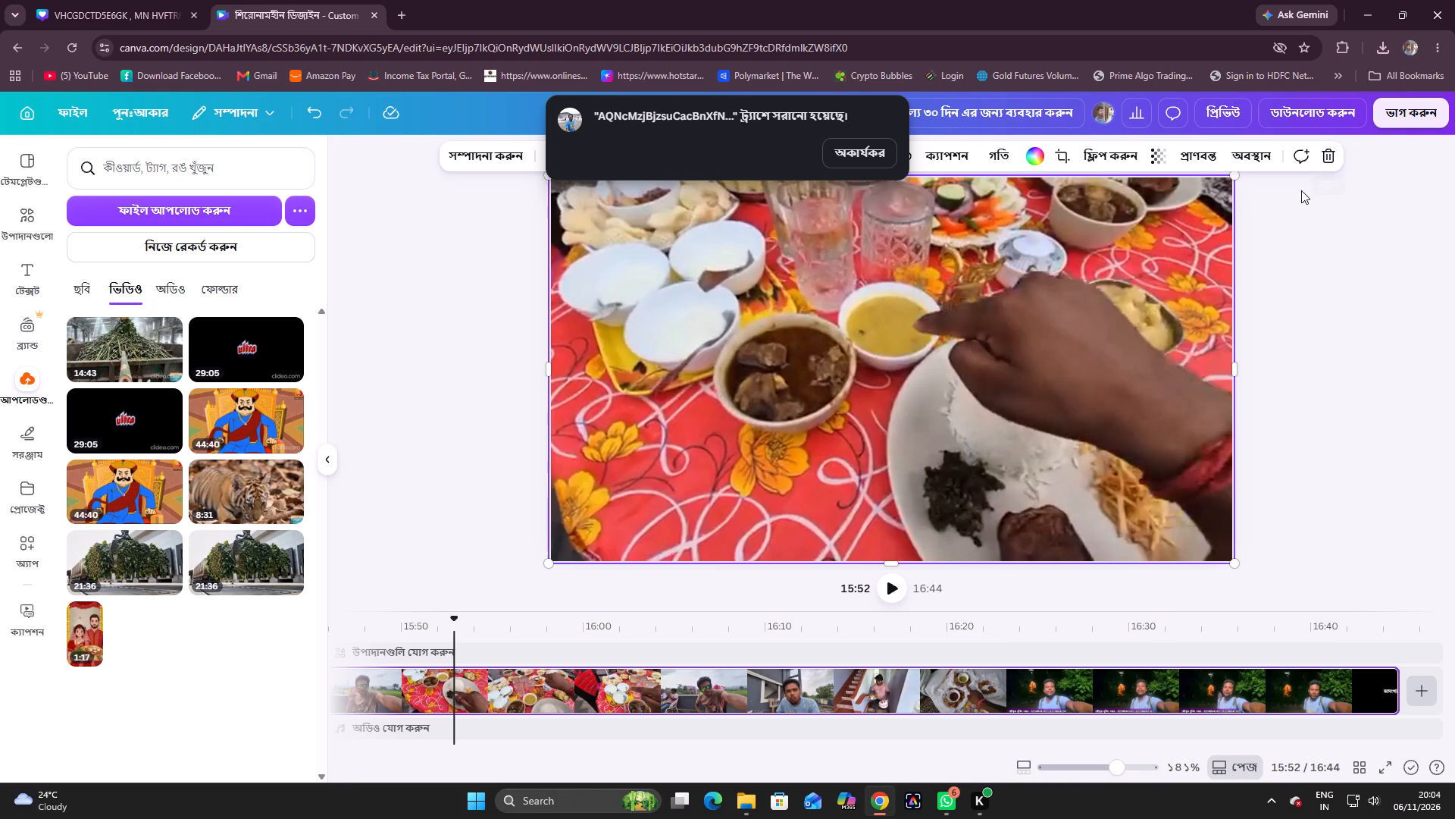
left_click(1326, 160)
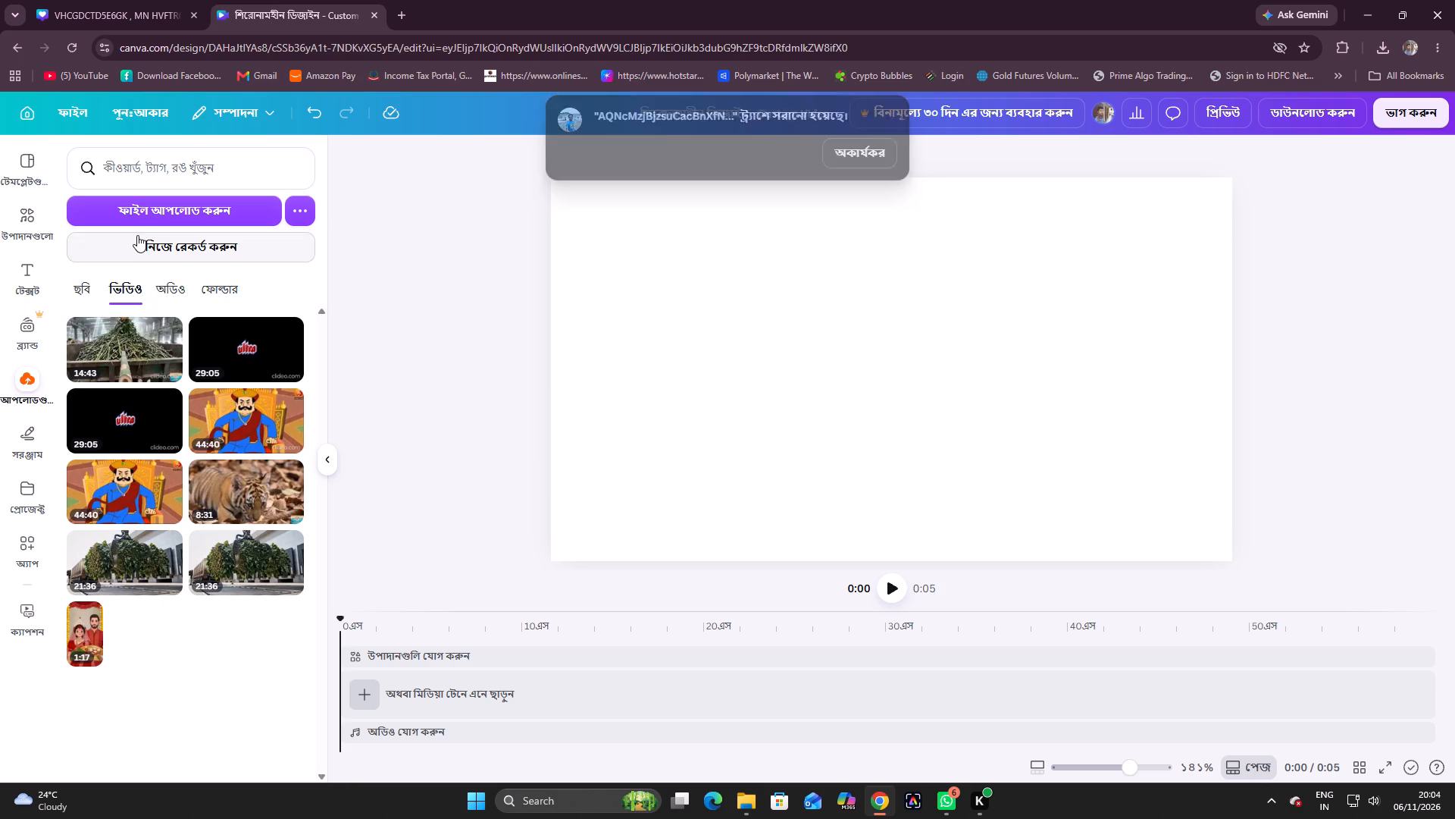
Upload the video শিরোনামহীন ডিজাইন (3) from the Downloads folder and place it on the empty timeline.
left_click(161, 208)
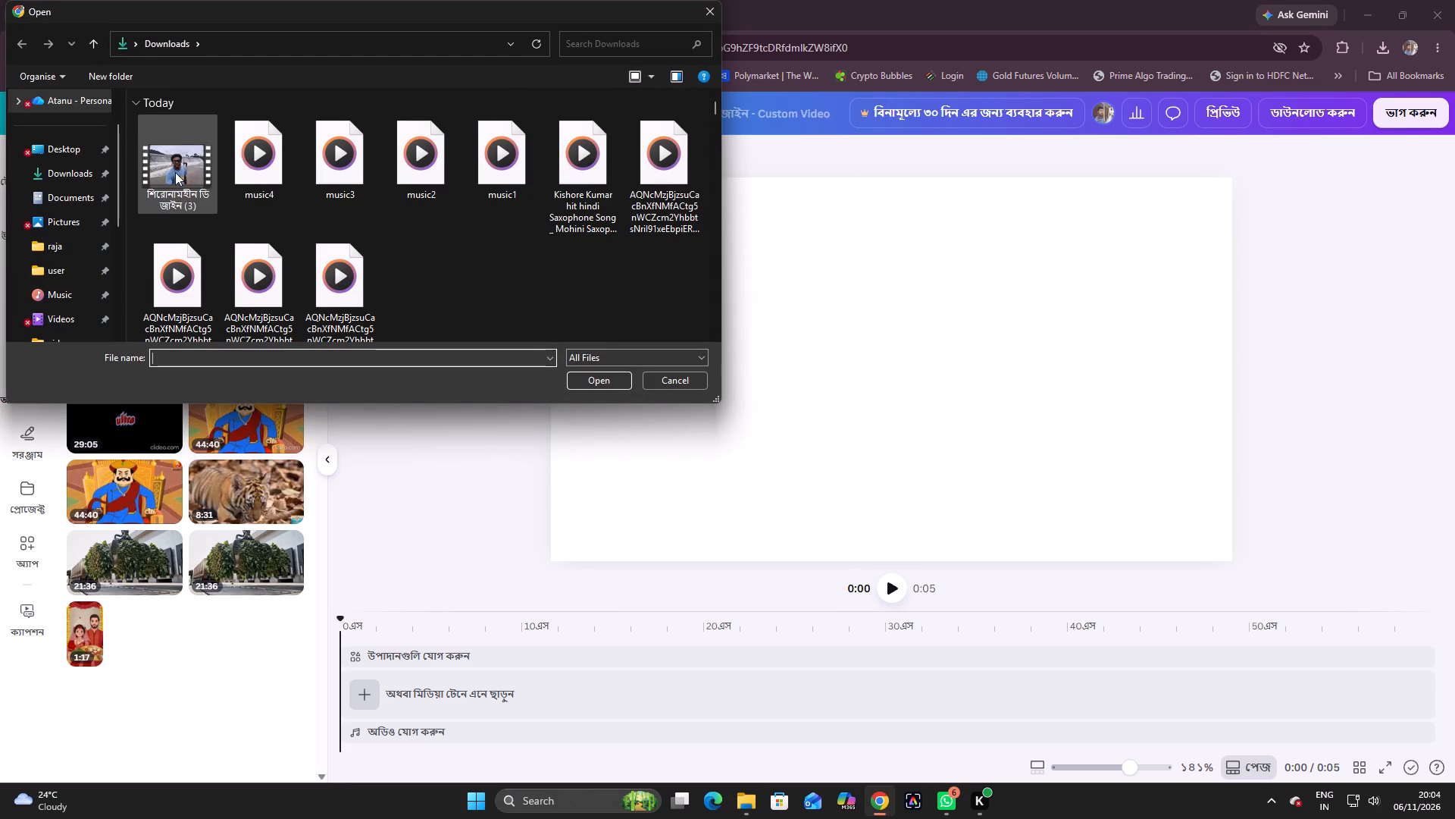
left_click(179, 144)
left_click(603, 385)
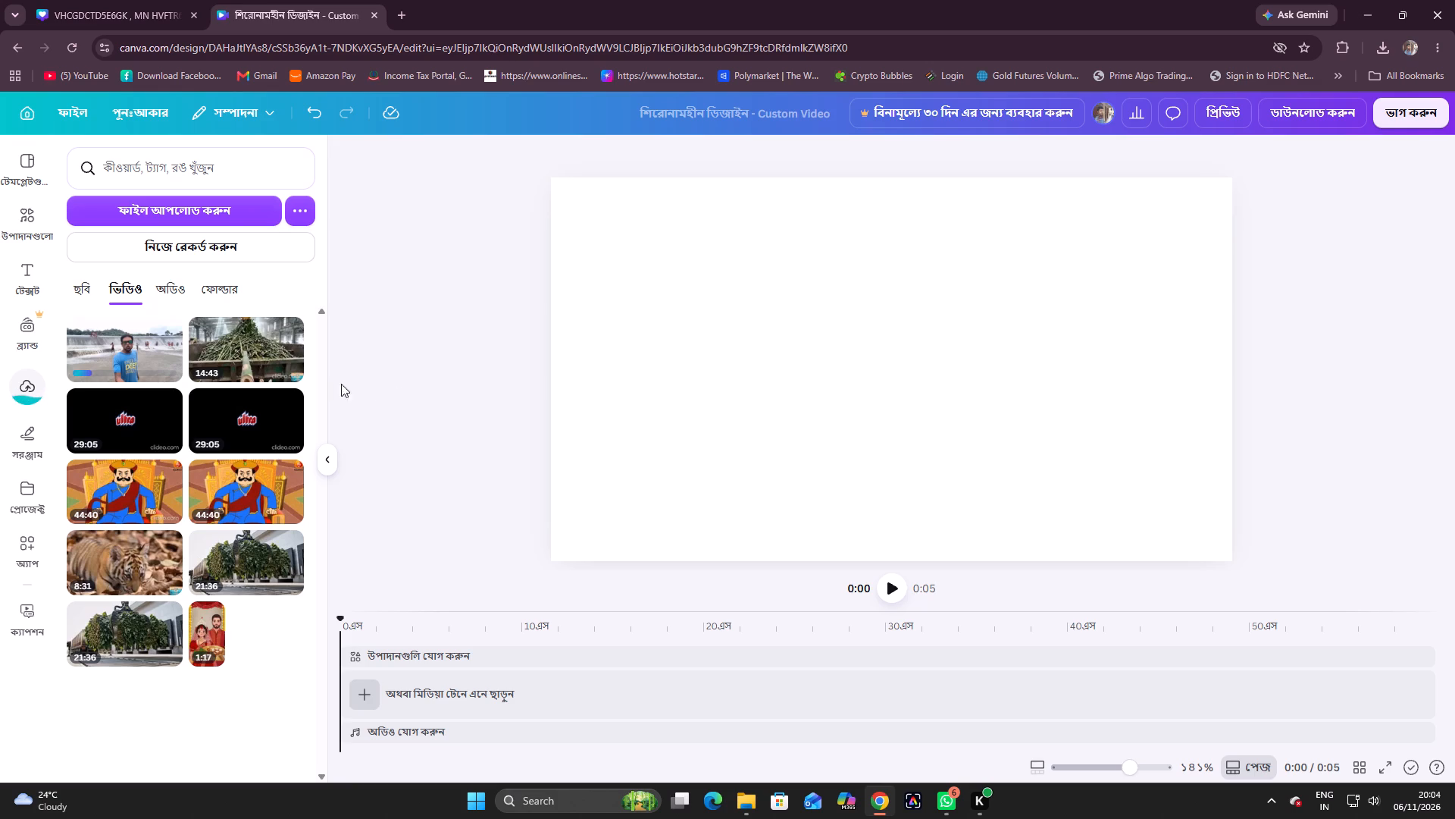
left_click(124, 346)
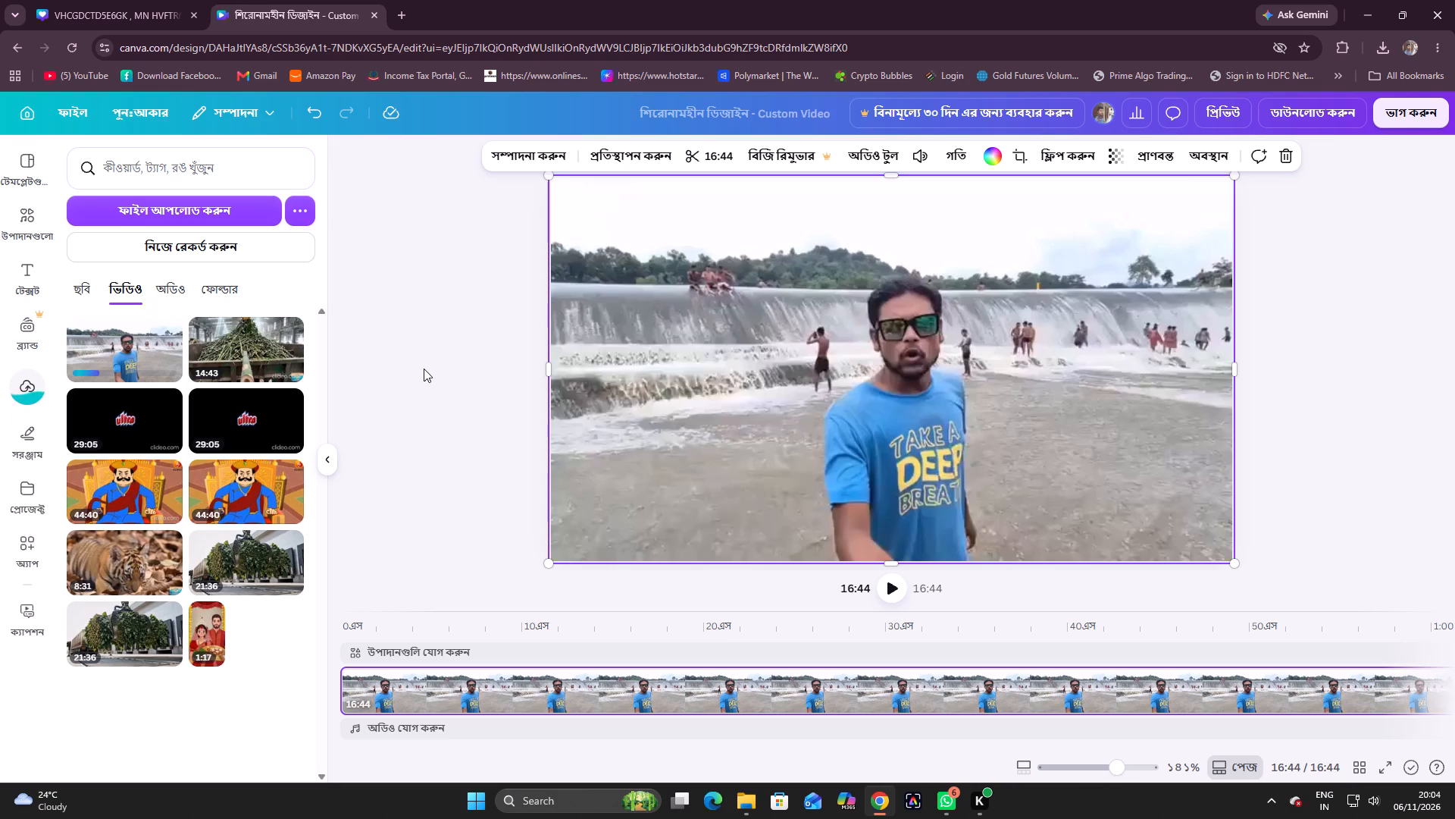
Preview the newly placed clip near its end, playing from about 15:14 and scrubbing back to about 14:28.
left_click(900, 595)
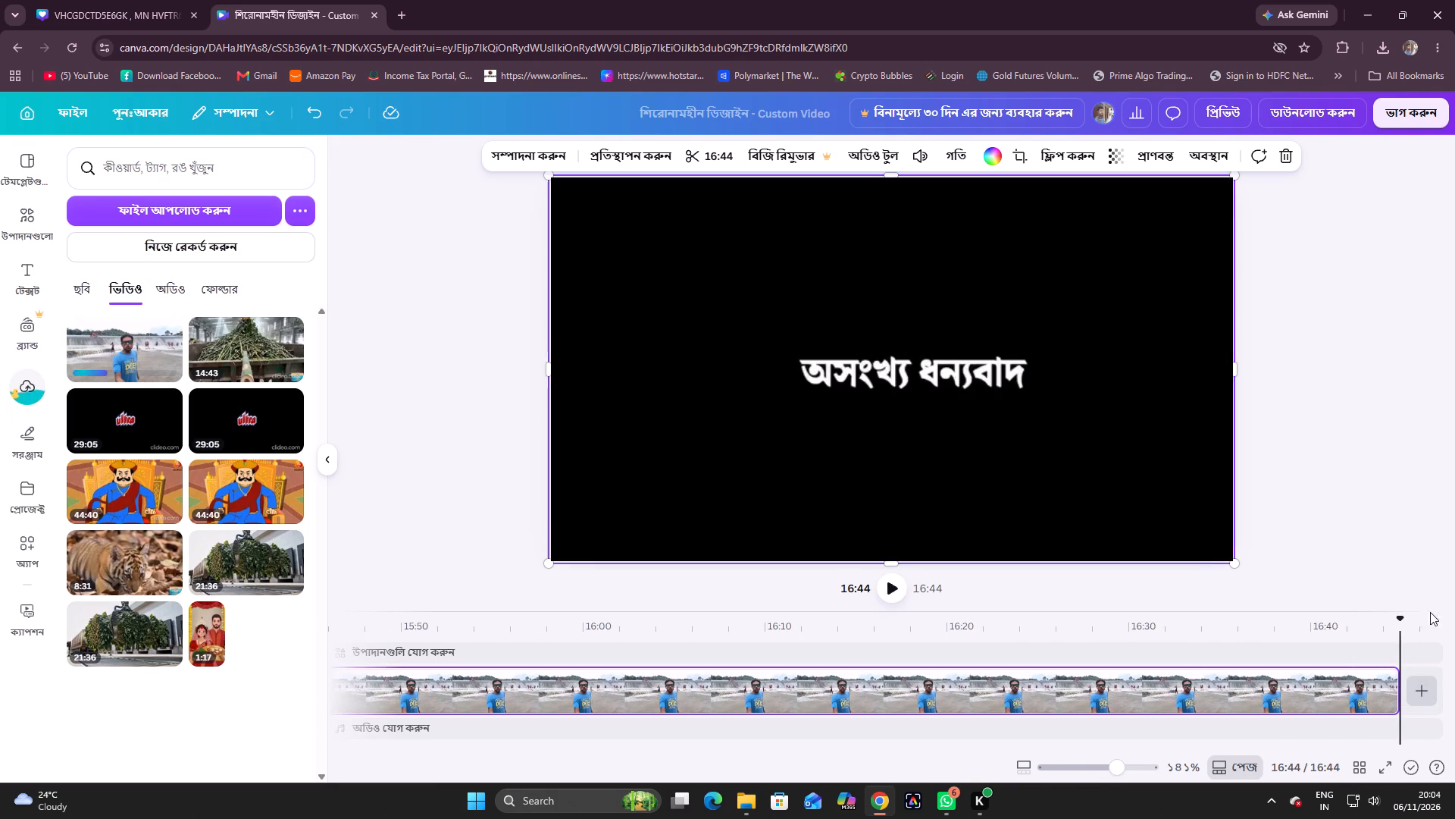
left_click_drag(1398, 617, 186, 685)
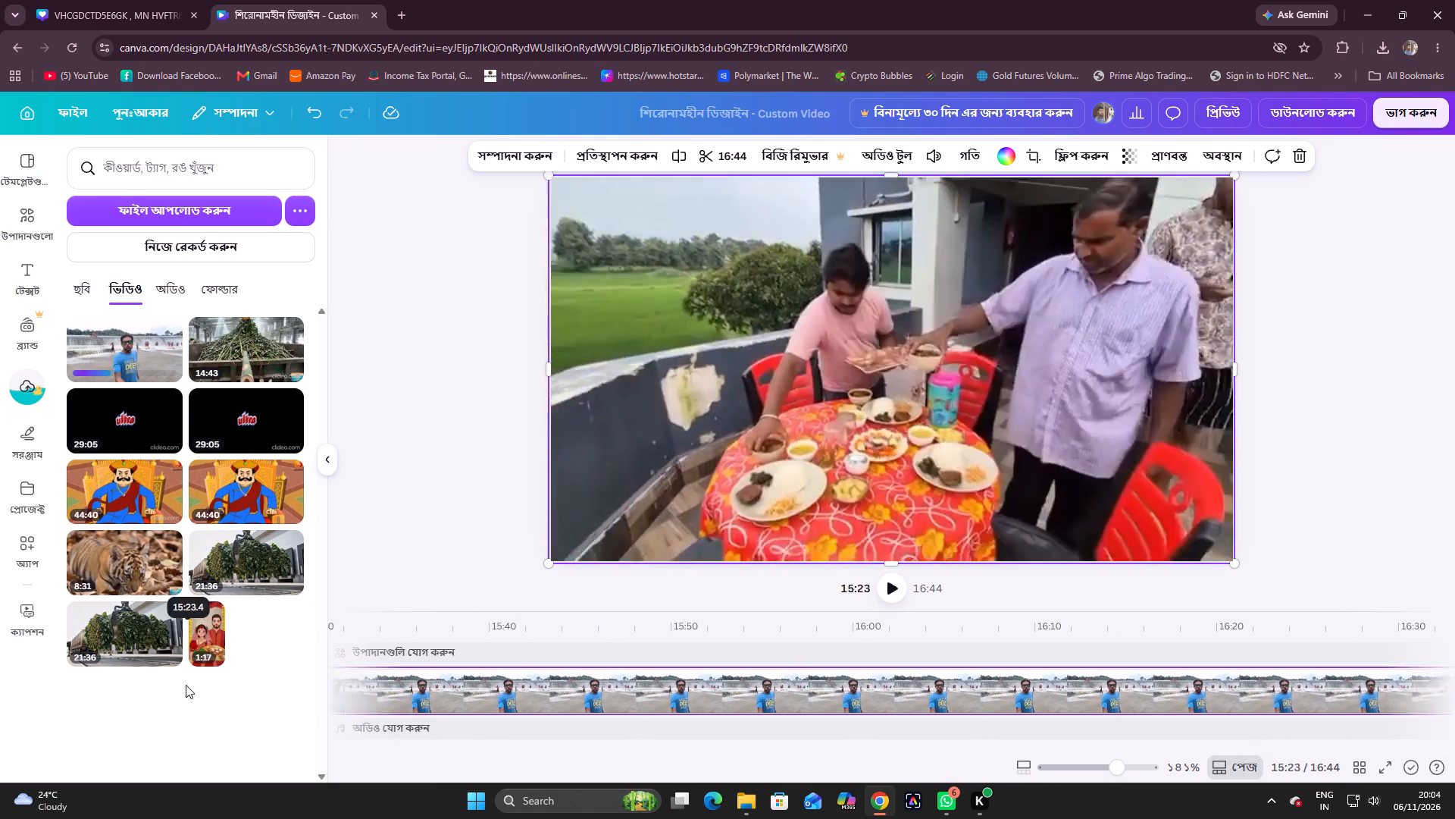
left_click_drag(186, 685, 190, 685)
left_click(896, 591)
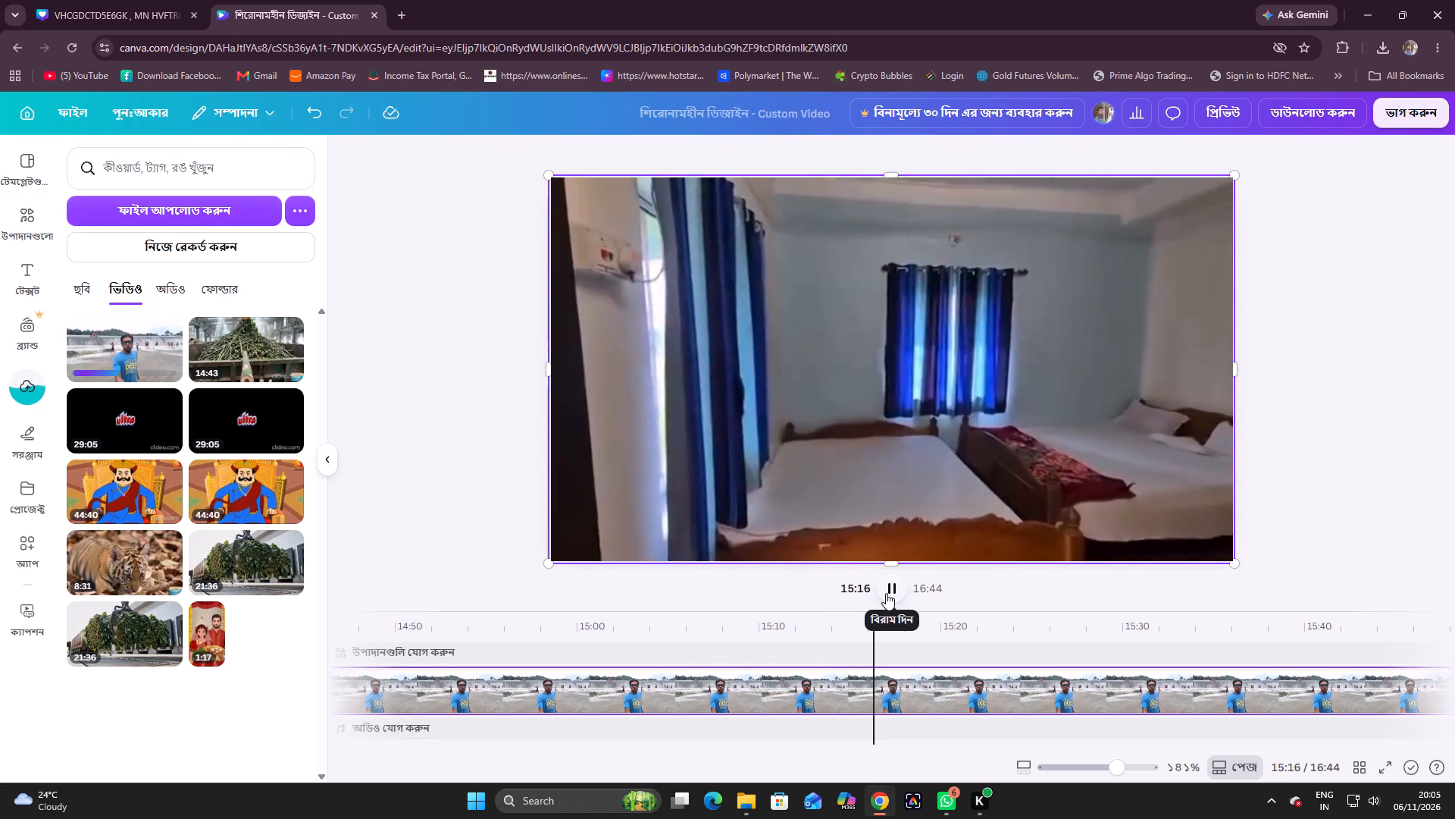
left_click(885, 593)
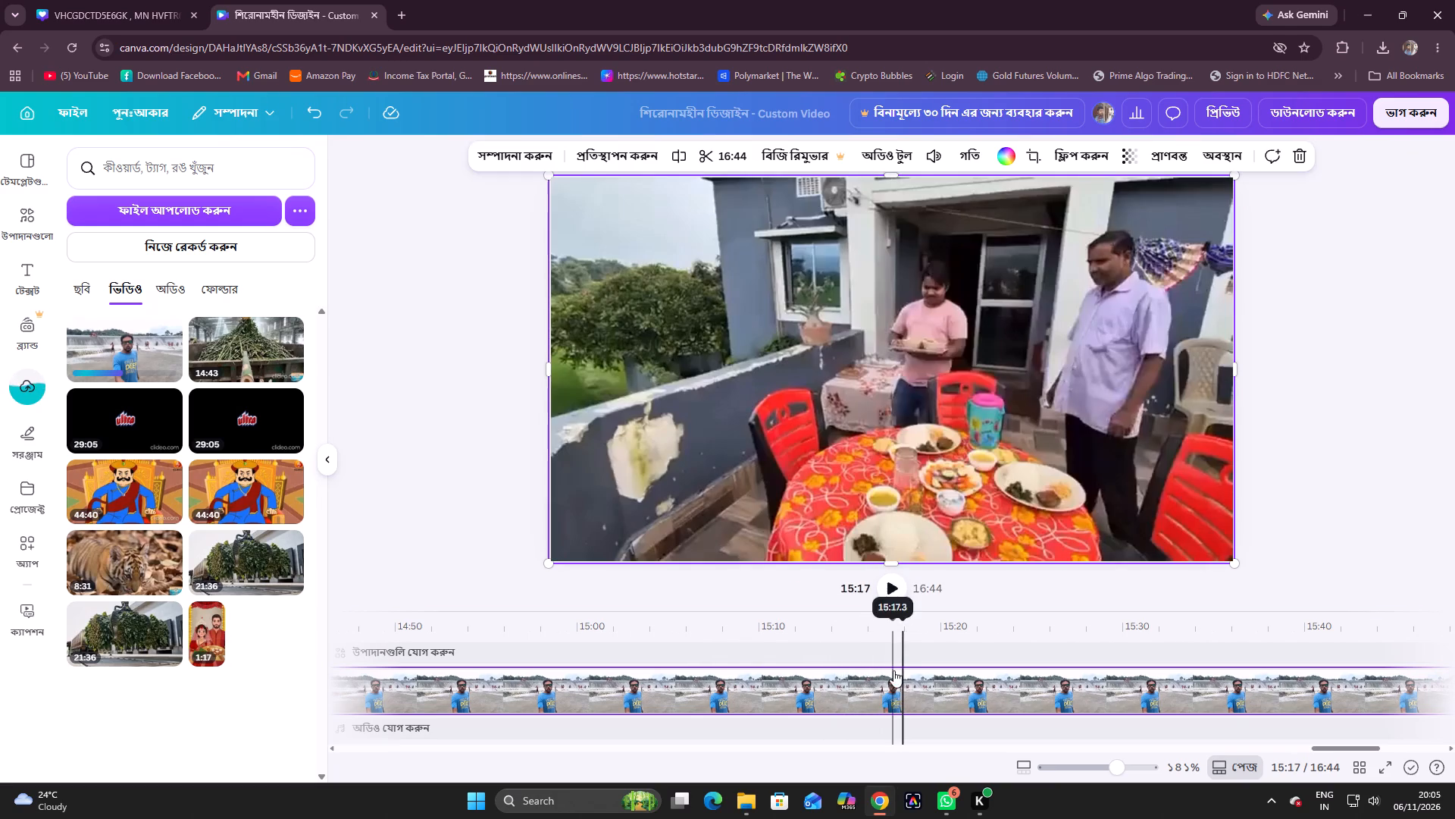
left_click_drag(903, 619, 320, 714)
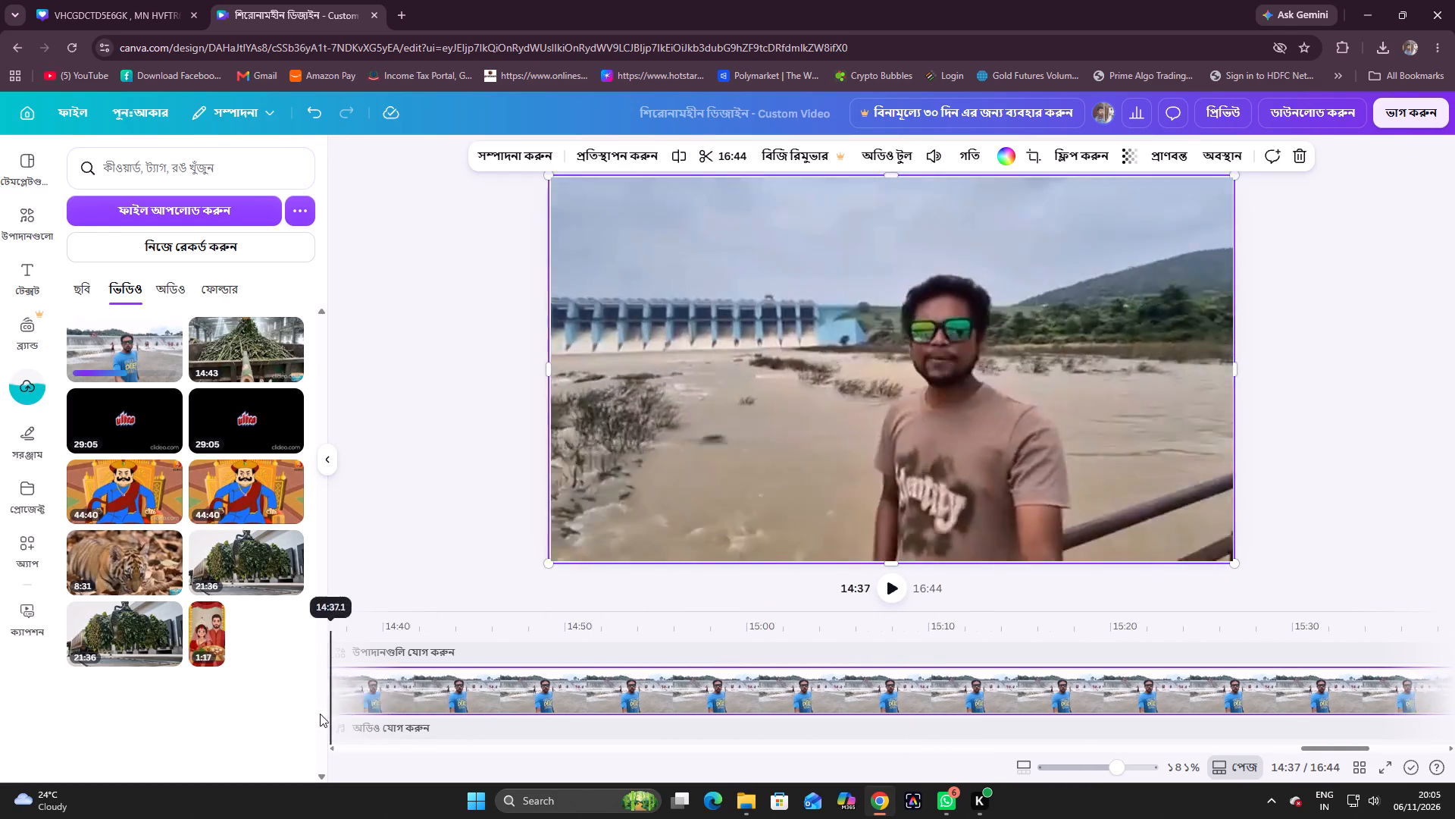
left_click_drag(320, 714, 323, 714)
Upload the 4:58 WAV file whose name ends in _part01 from Downloads and add it as audio at the timeline's start.
left_click_drag(1319, 748, 764, 795)
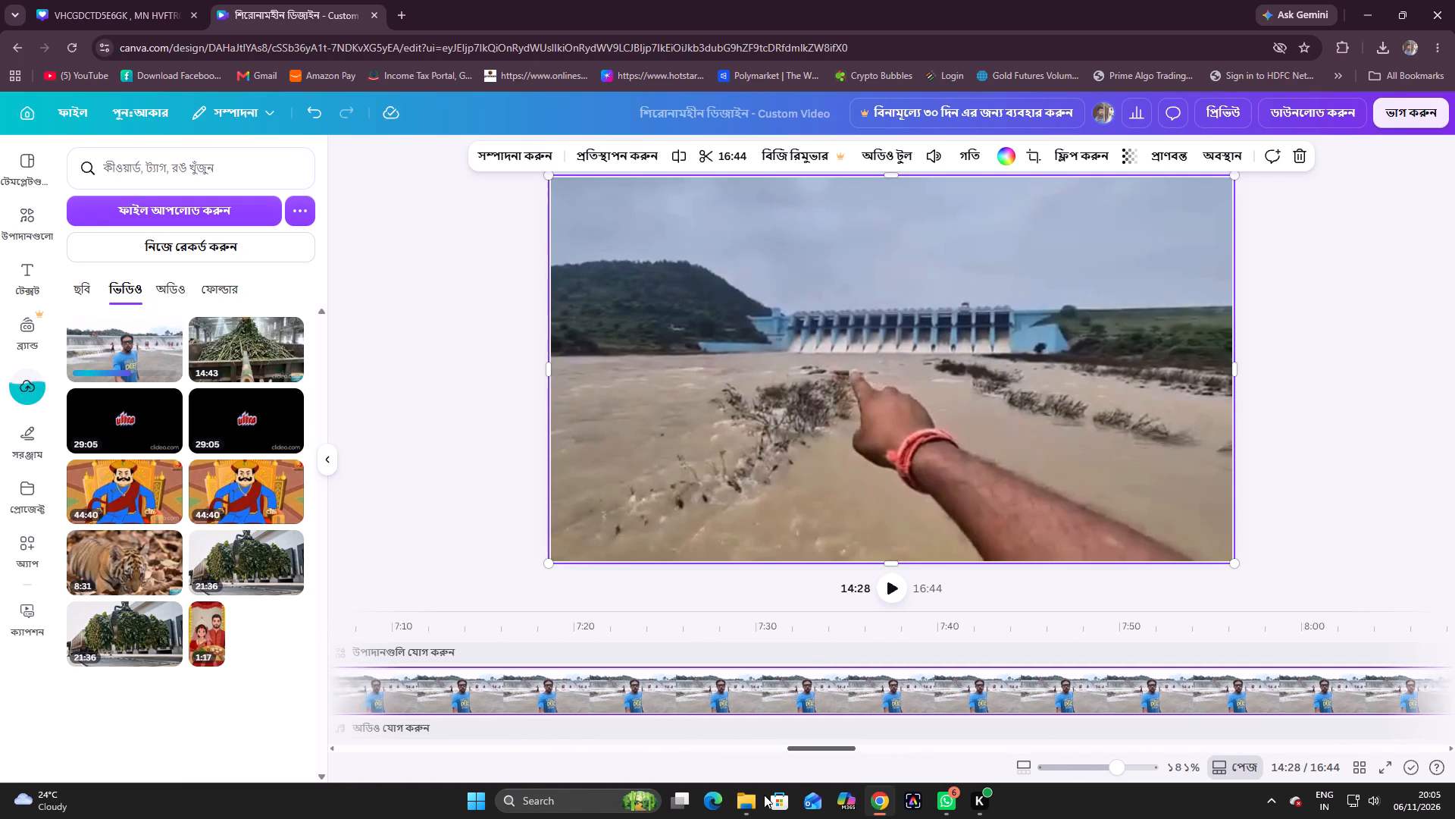
left_click_drag(764, 795, 293, 812)
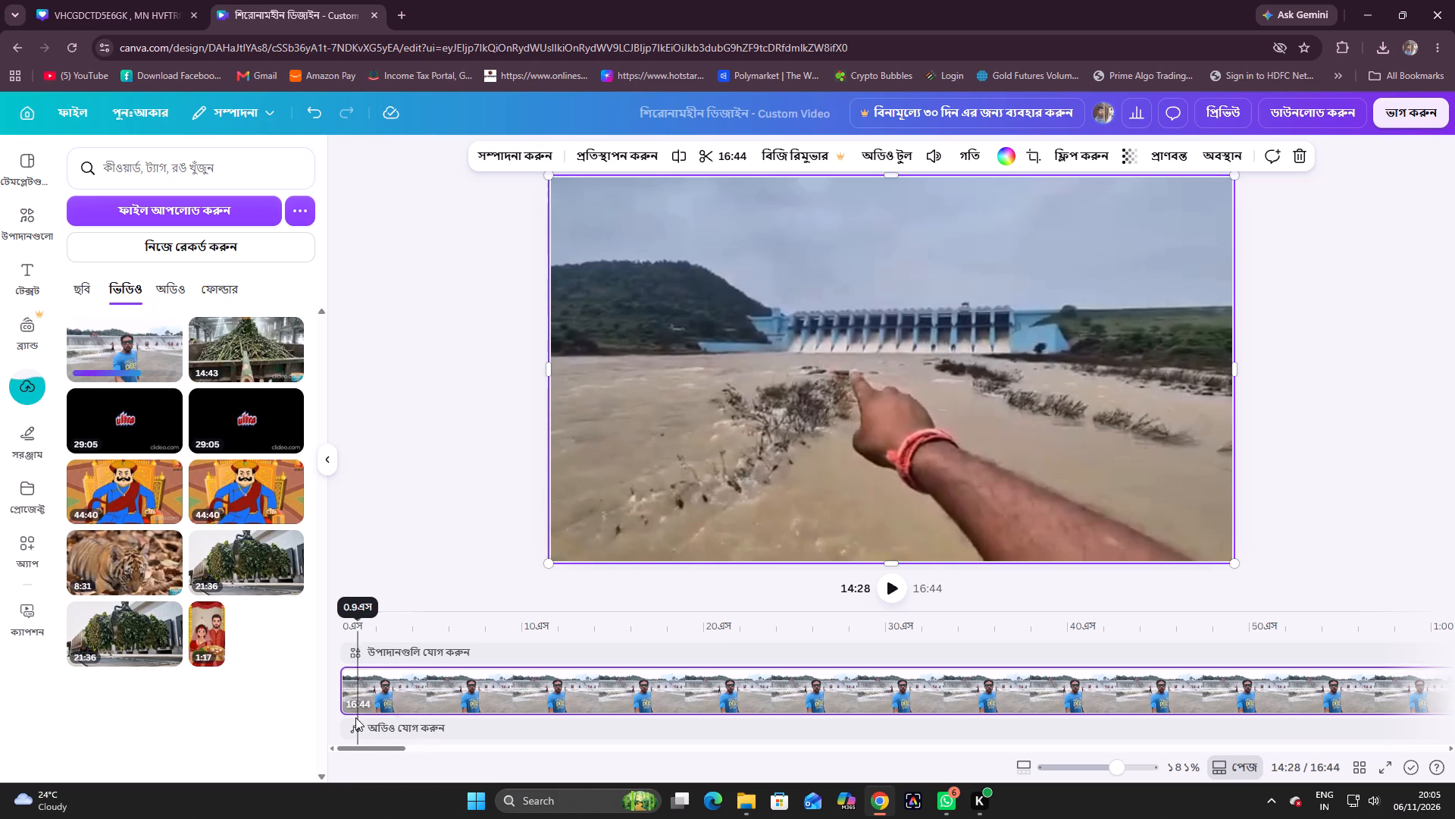
left_click(369, 731)
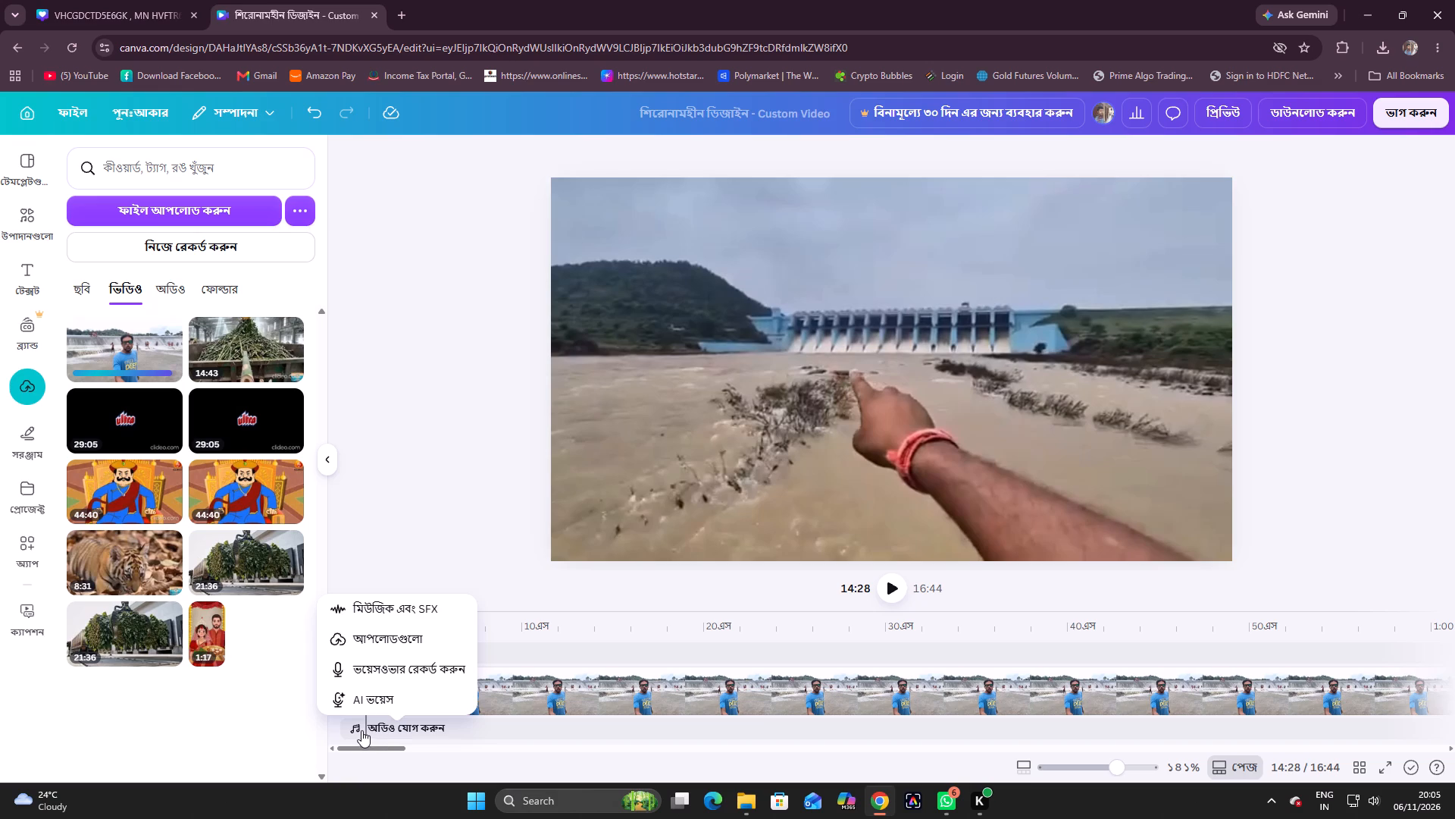
left_click(348, 728)
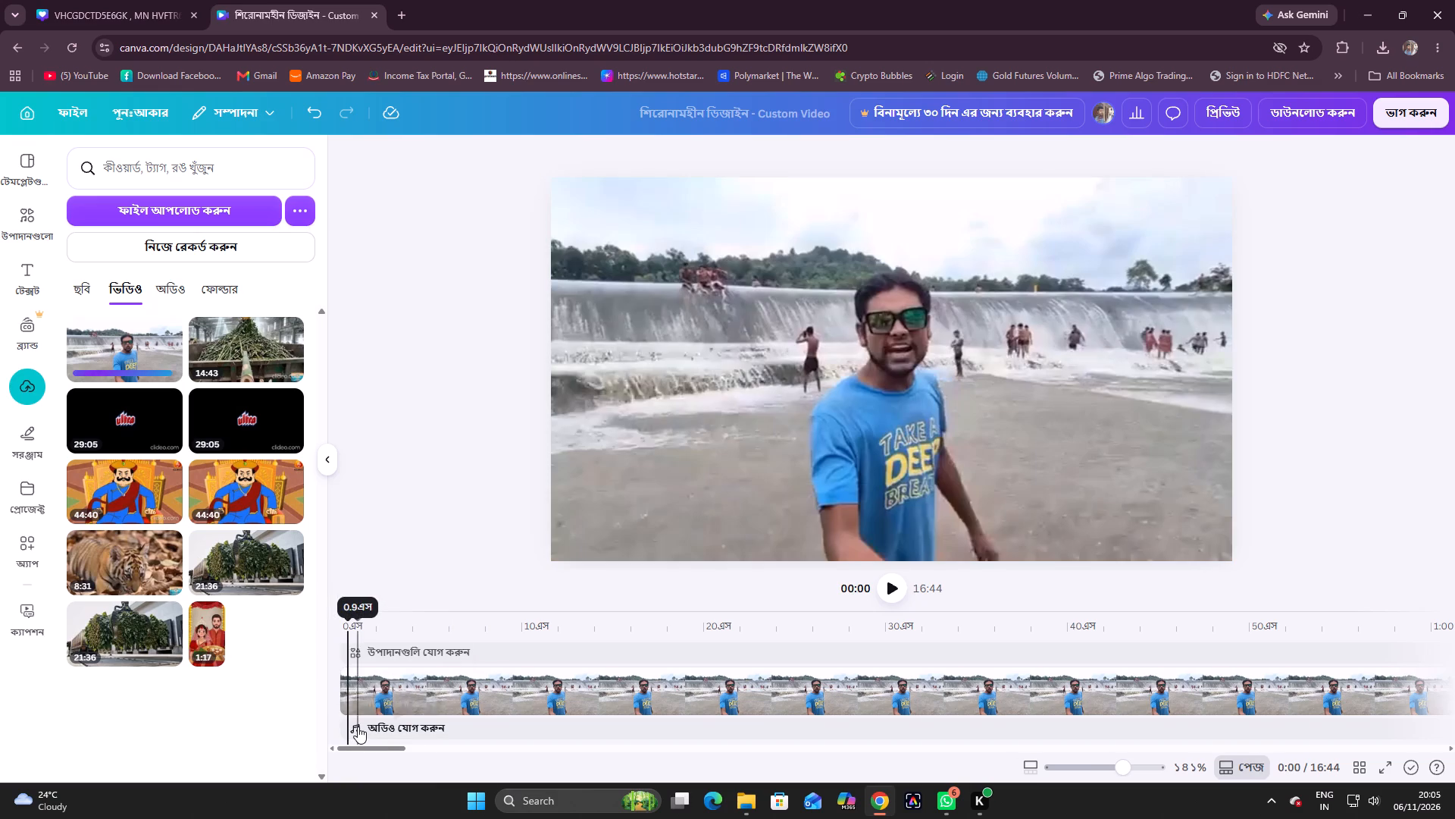
left_click(358, 726)
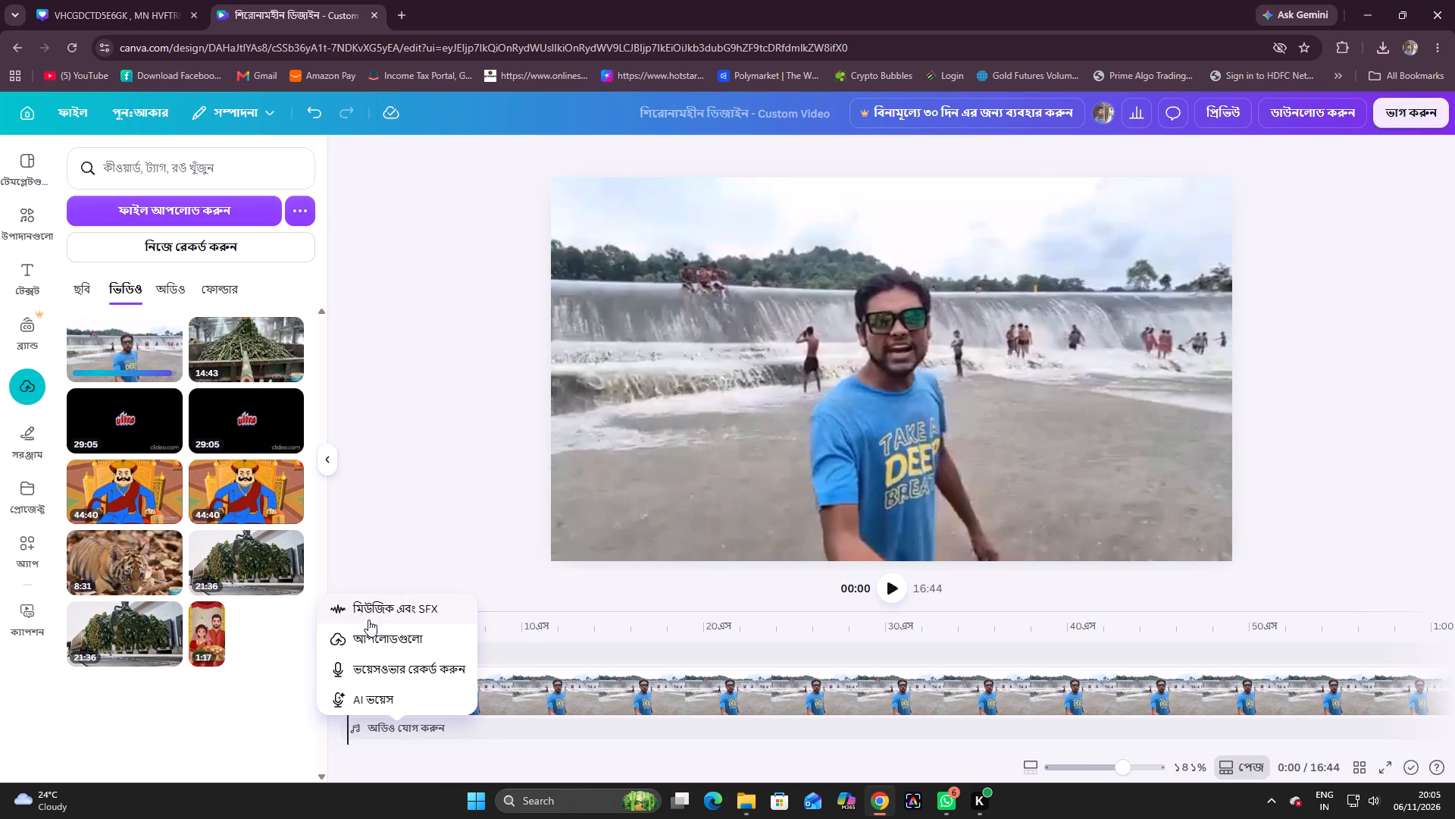
left_click(368, 644)
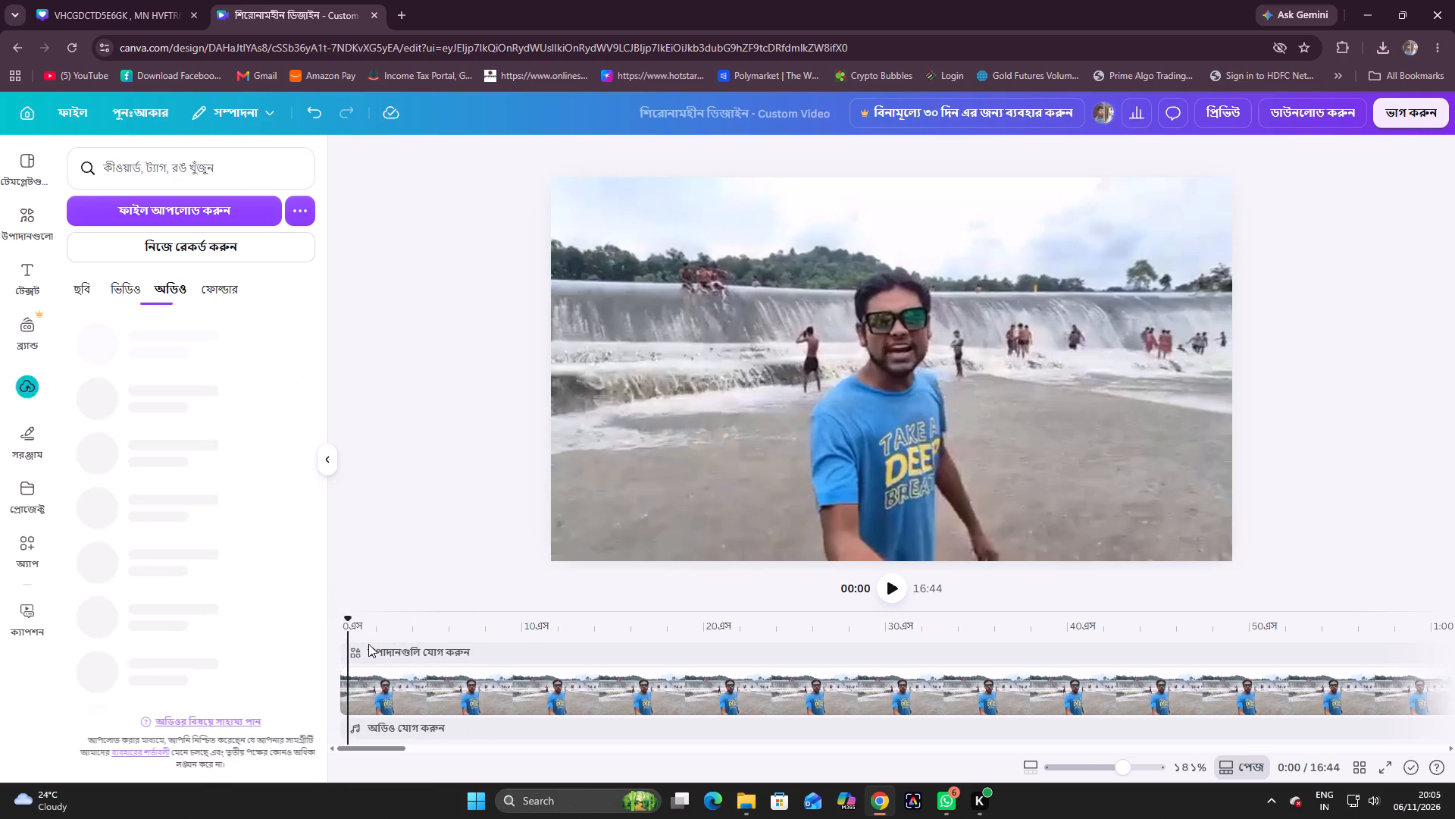
left_click(158, 212)
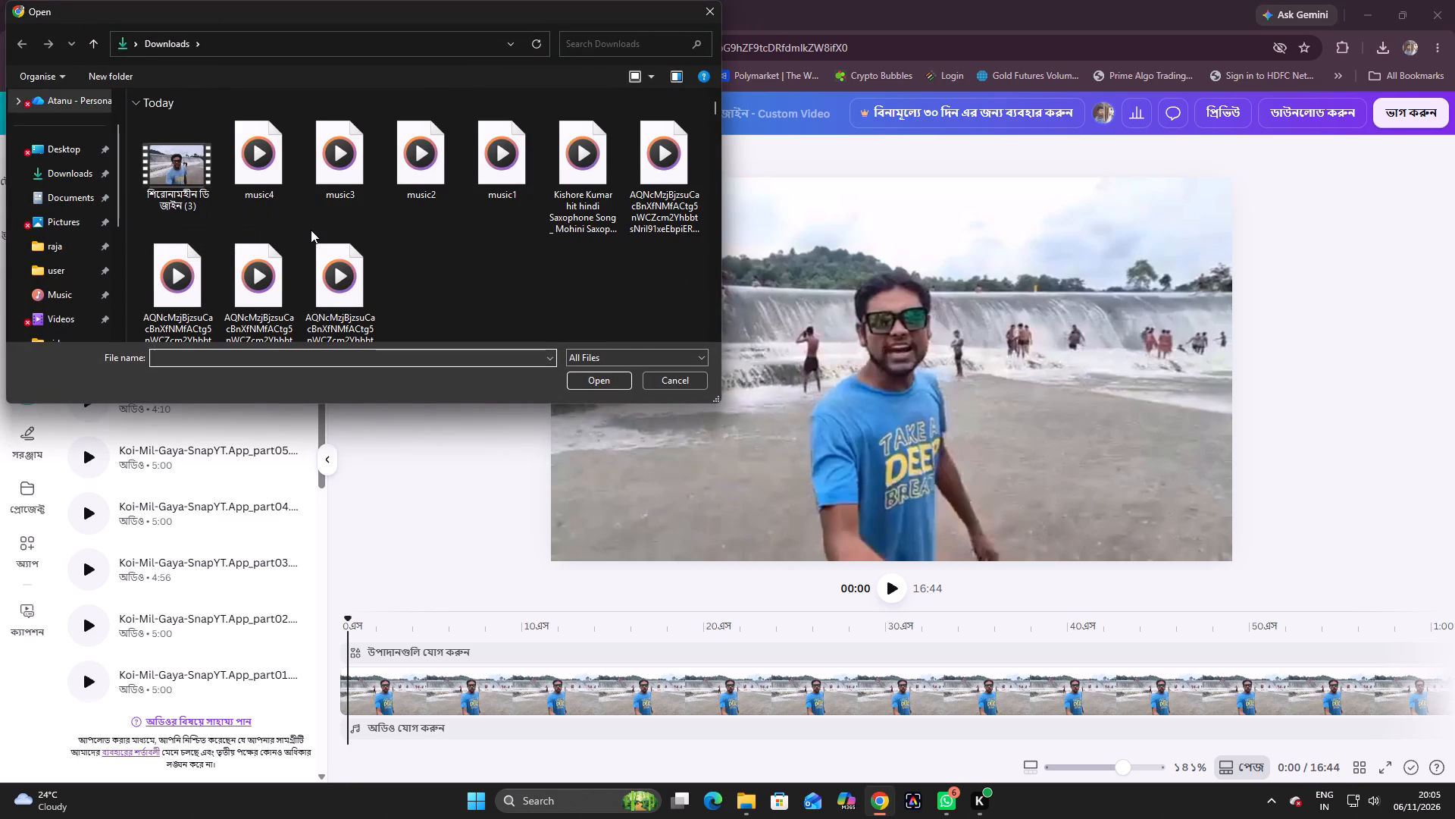
scroll(311, 230, "down", 2)
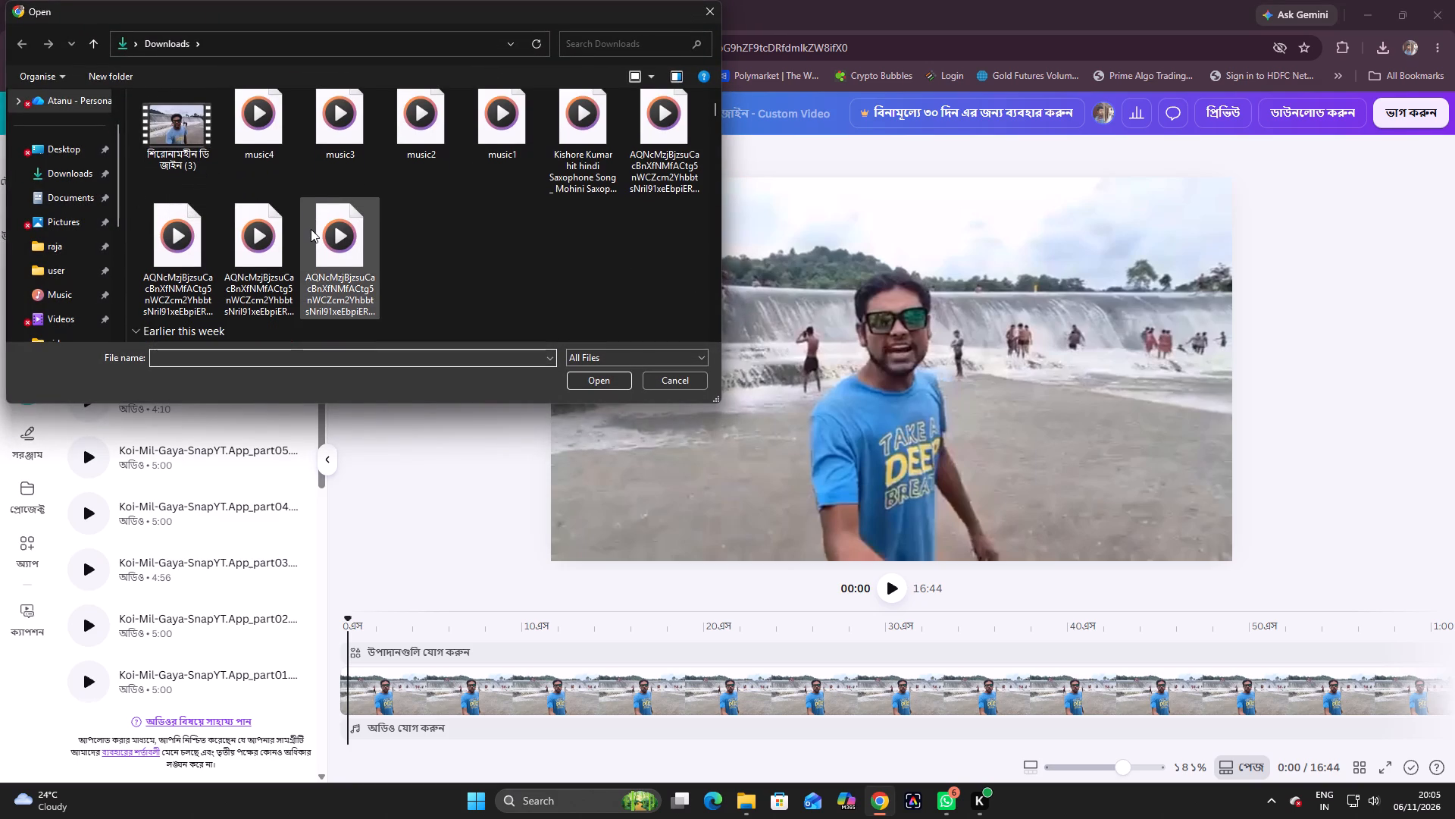
scroll(311, 229, "down", 1)
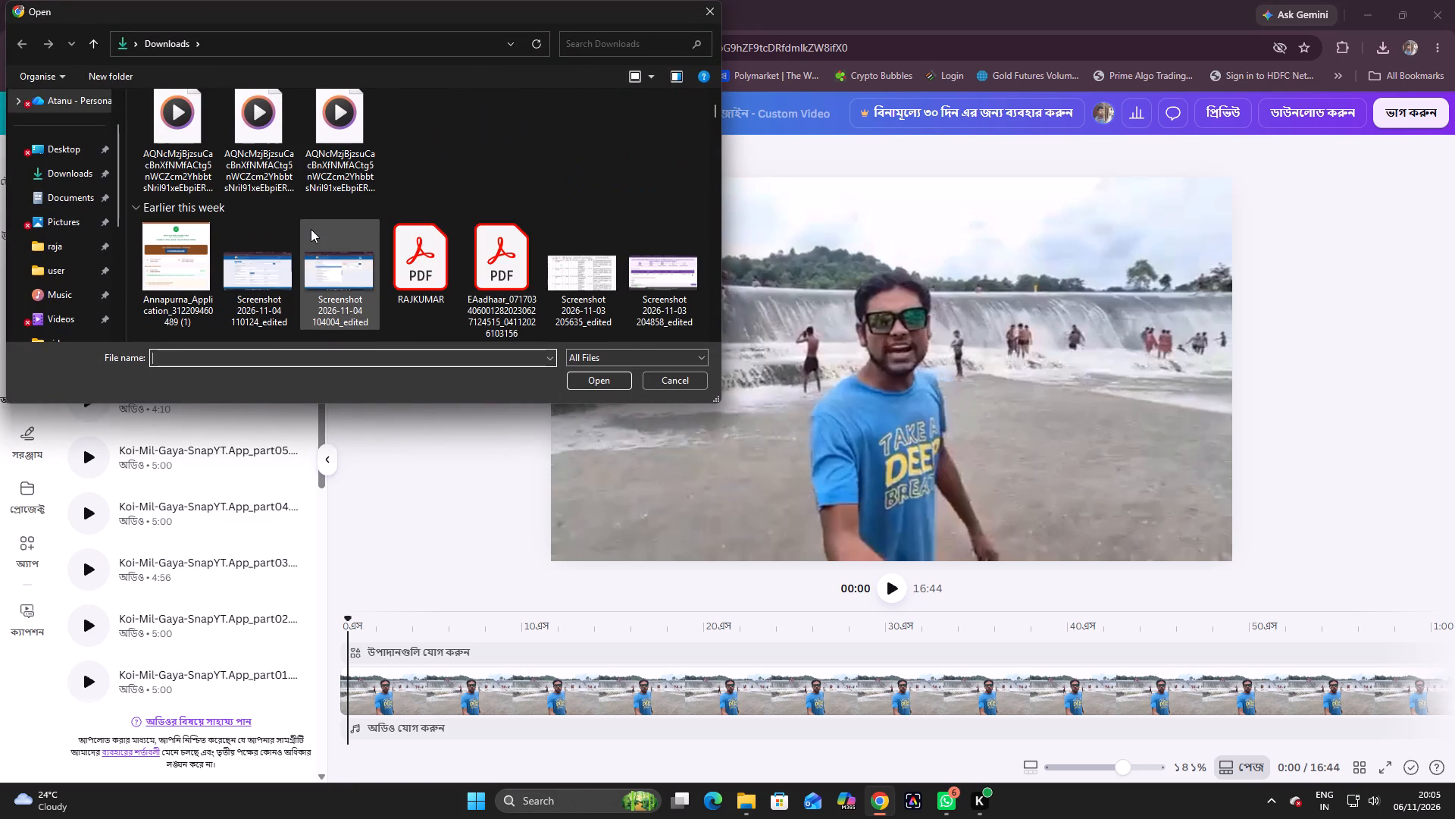
scroll(311, 227, "up", 2)
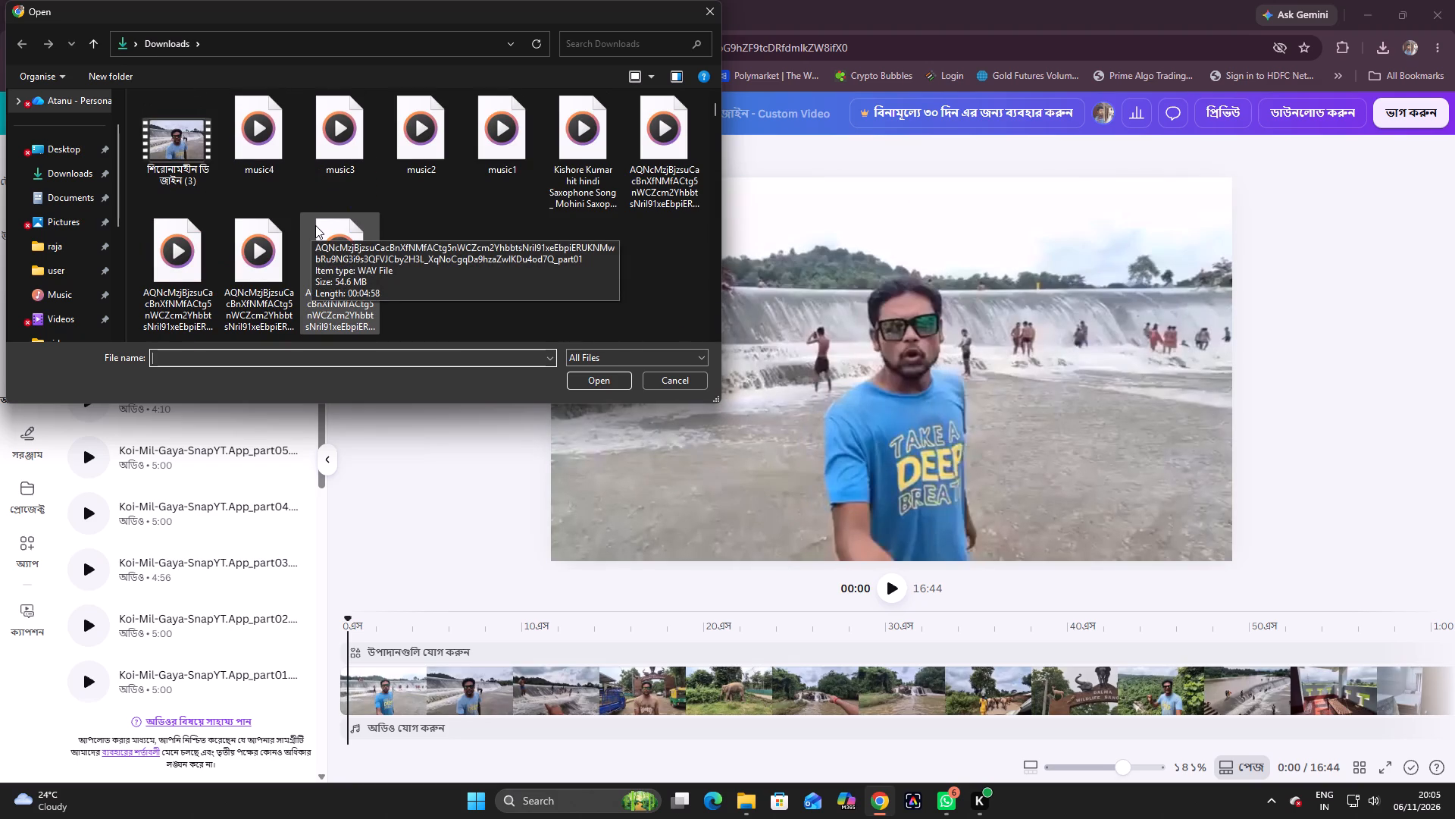
left_click(315, 225)
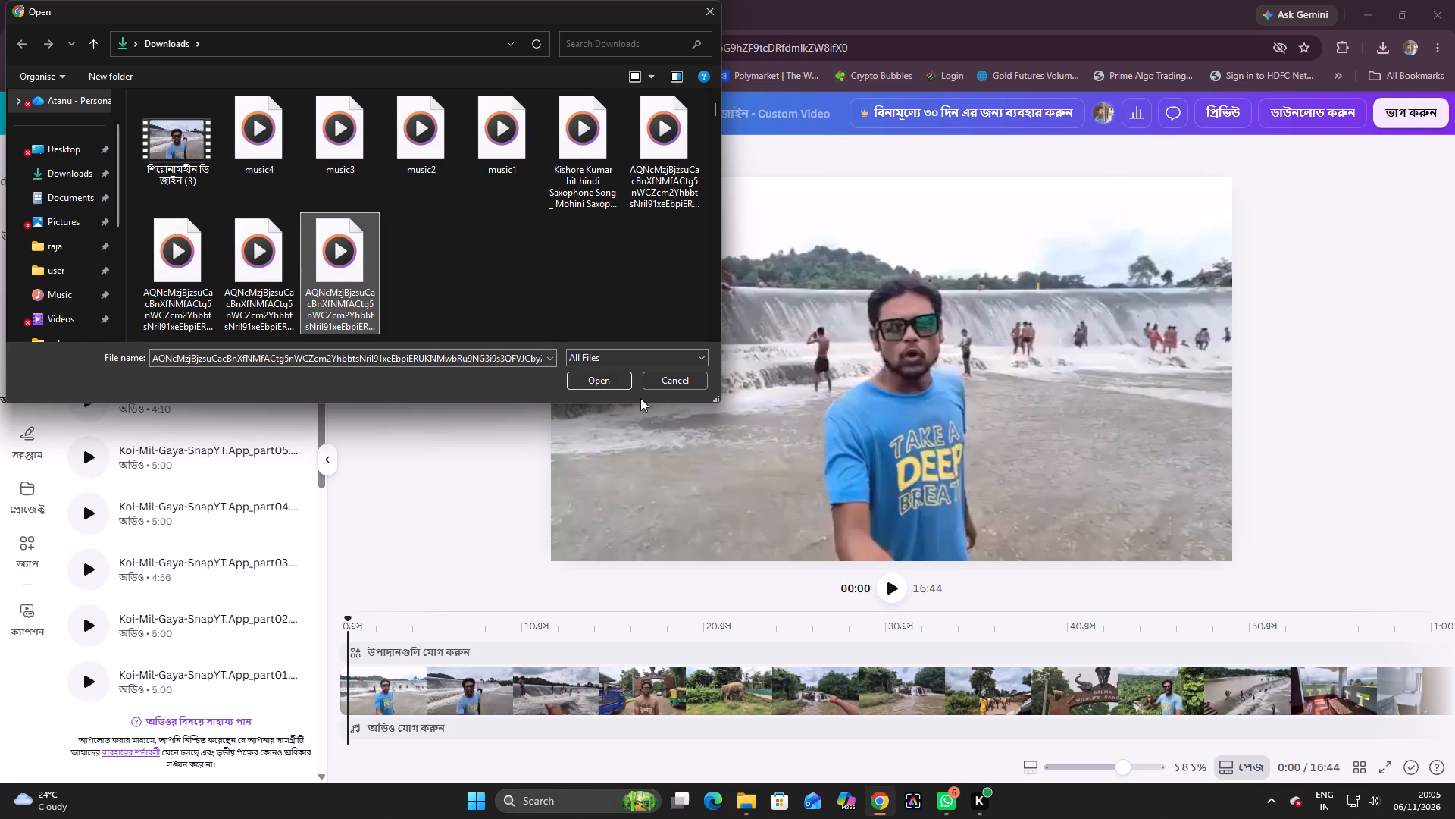
left_click(593, 381)
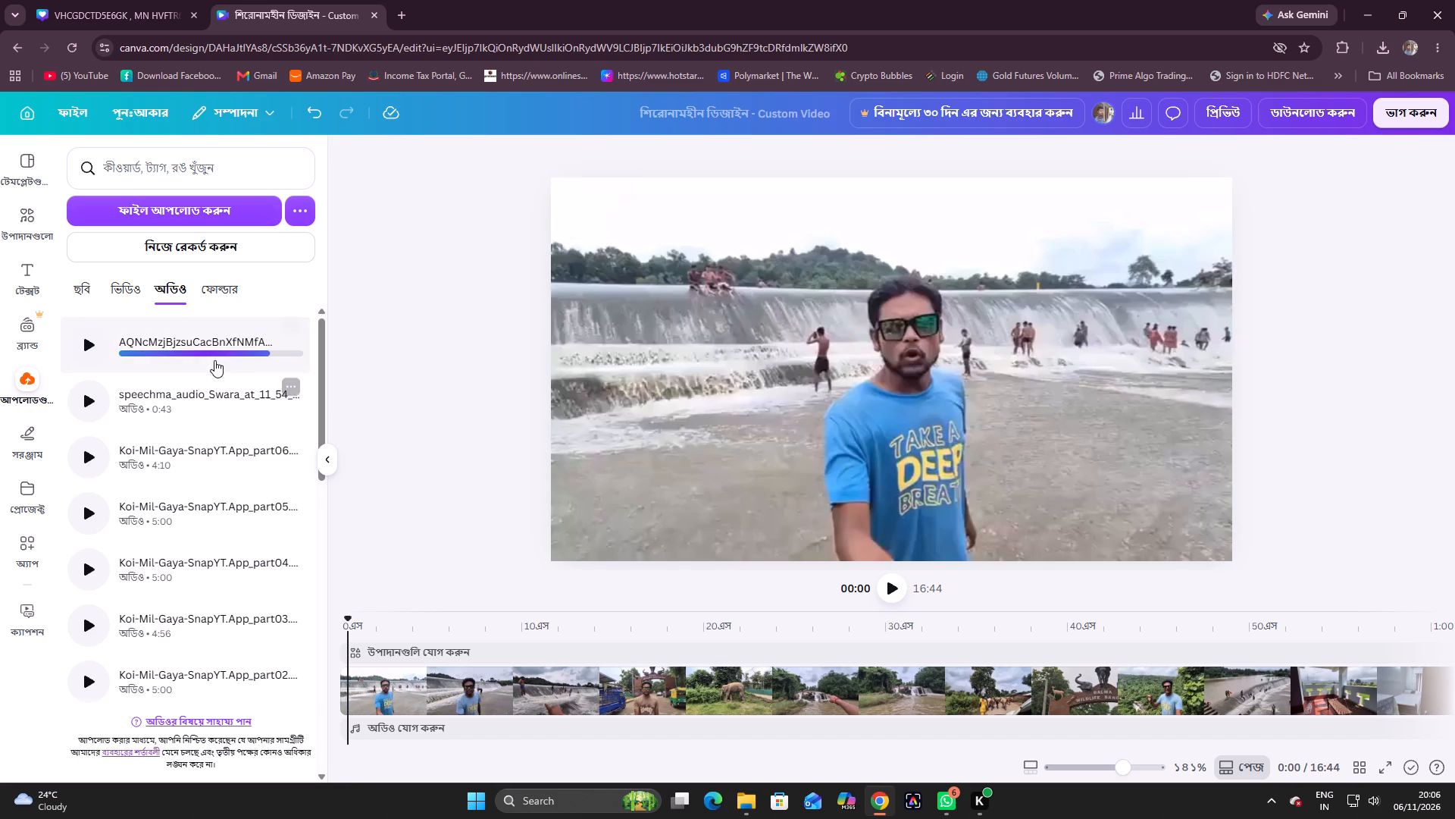
left_click(236, 354)
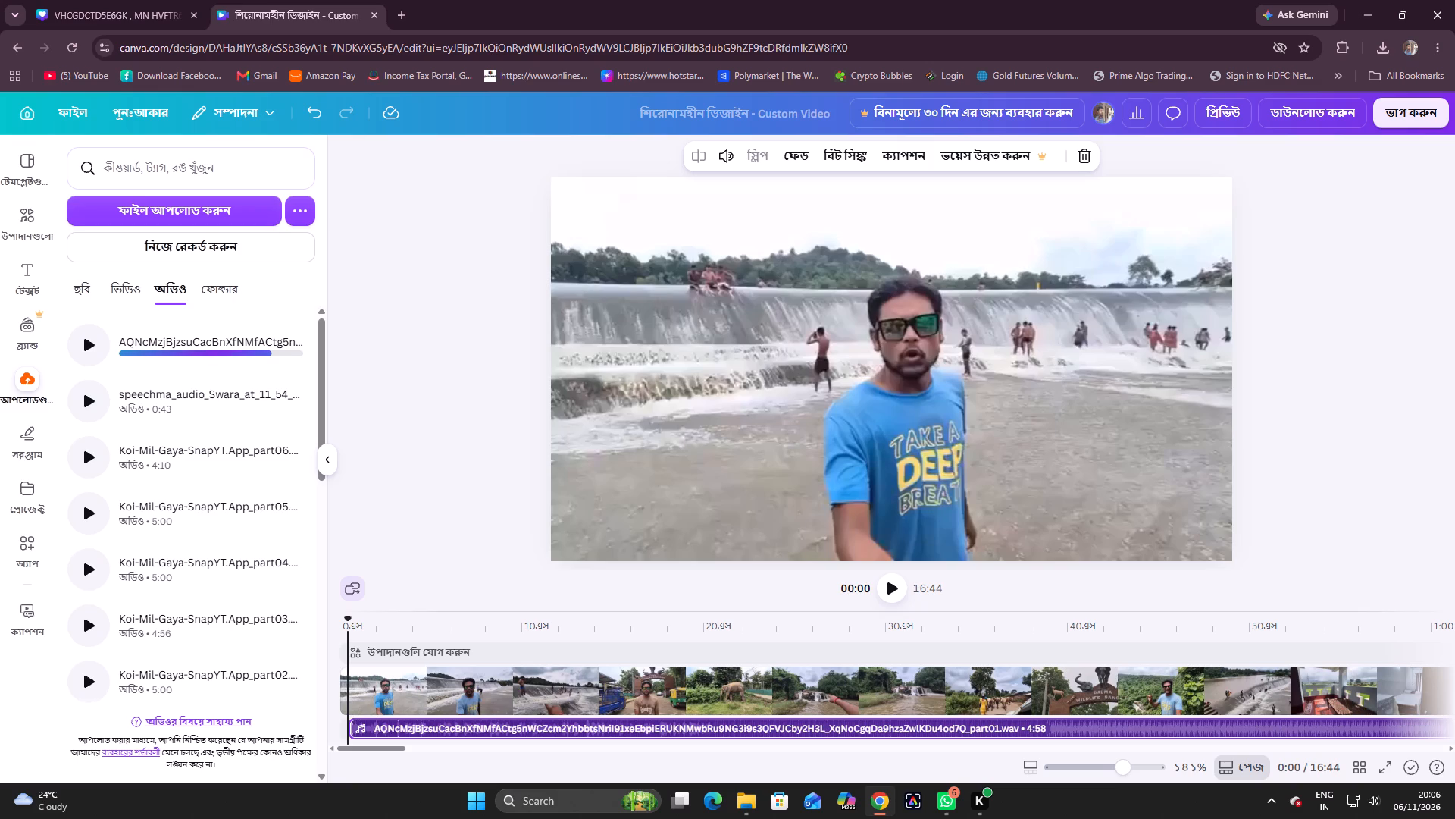
Add the uploaded TOON GOLPO KAHANI image at the very start of the timeline.
left_click_drag(347, 617, 336, 627)
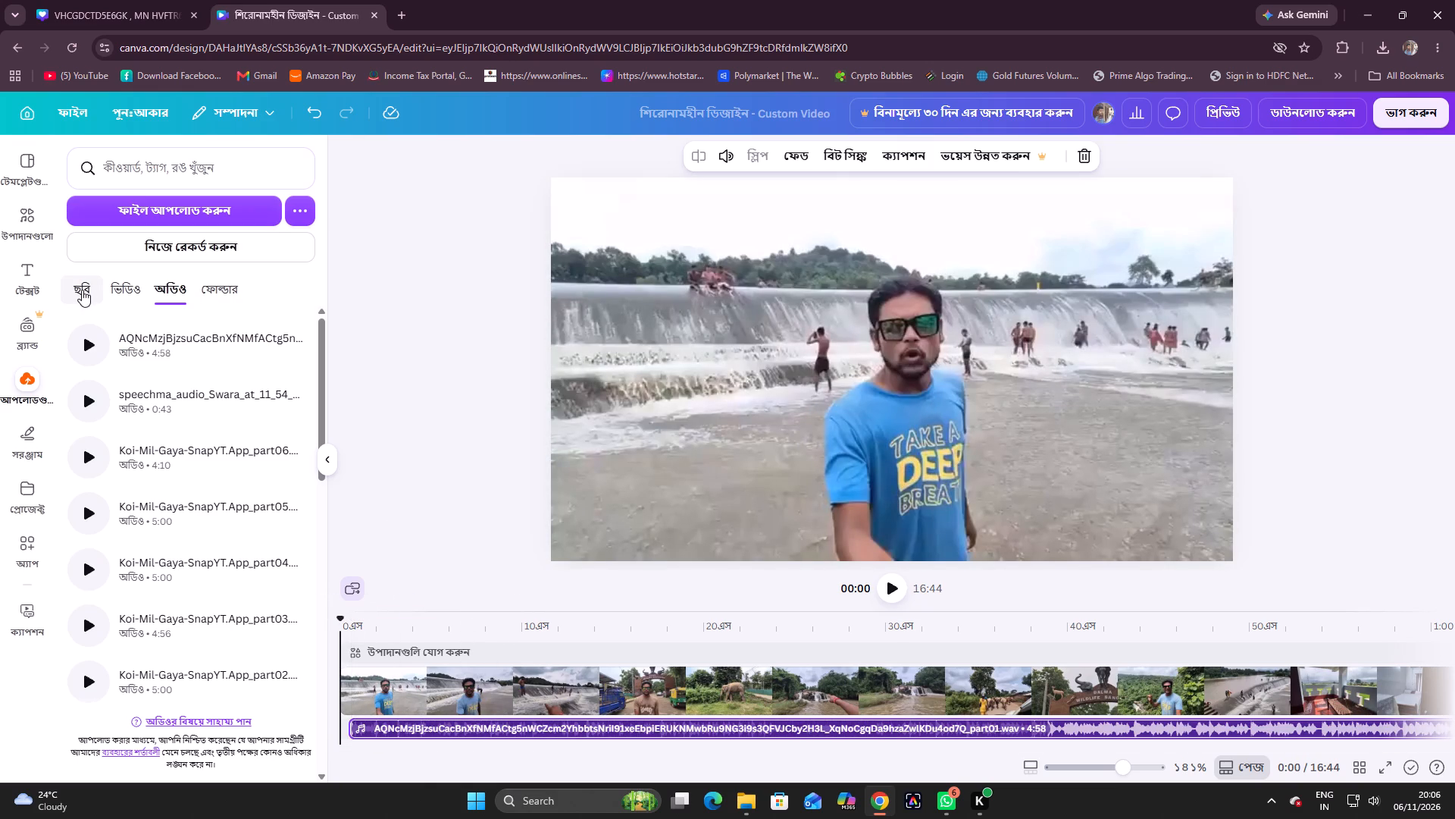
left_click(82, 290)
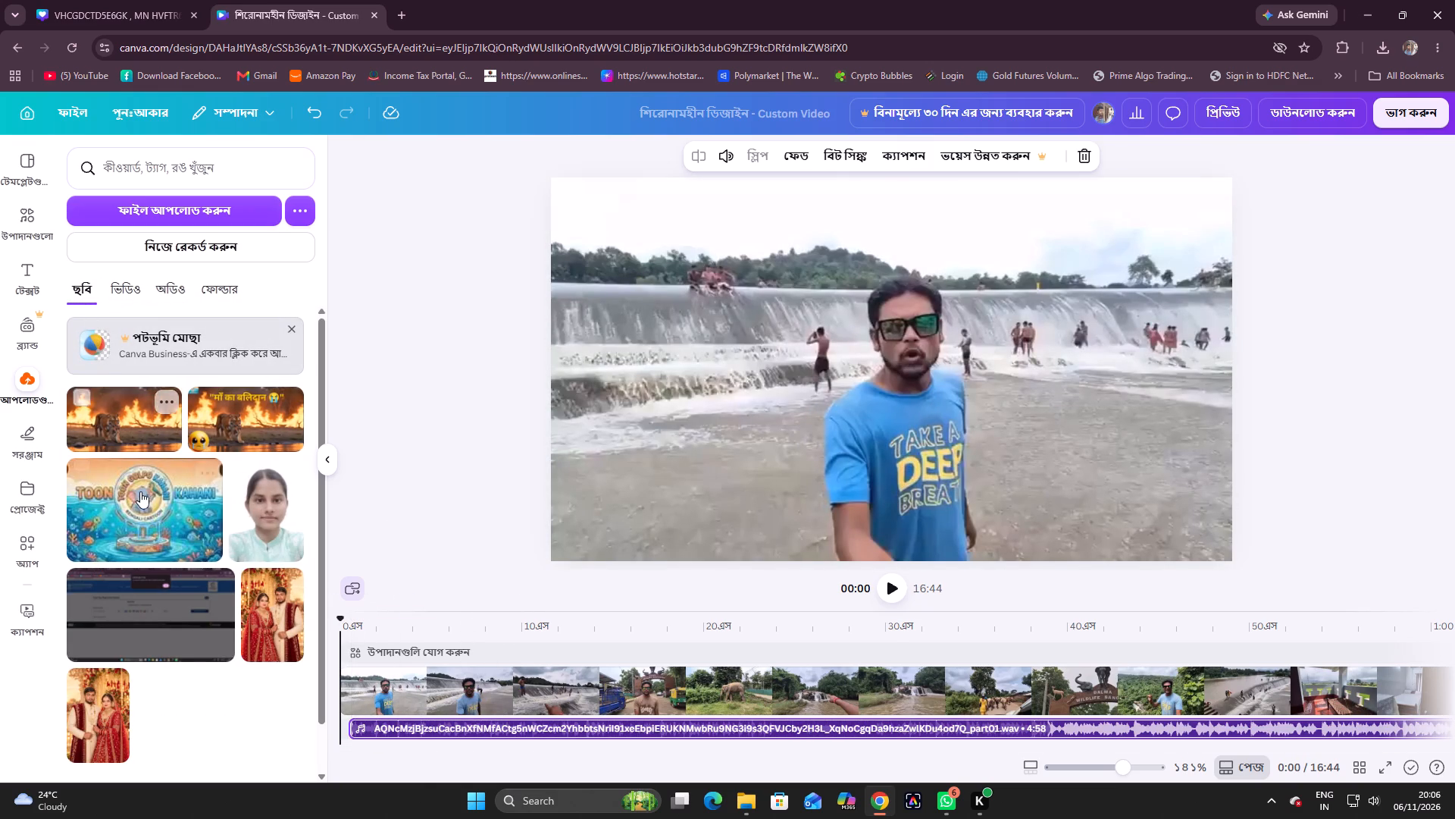
left_click(141, 493)
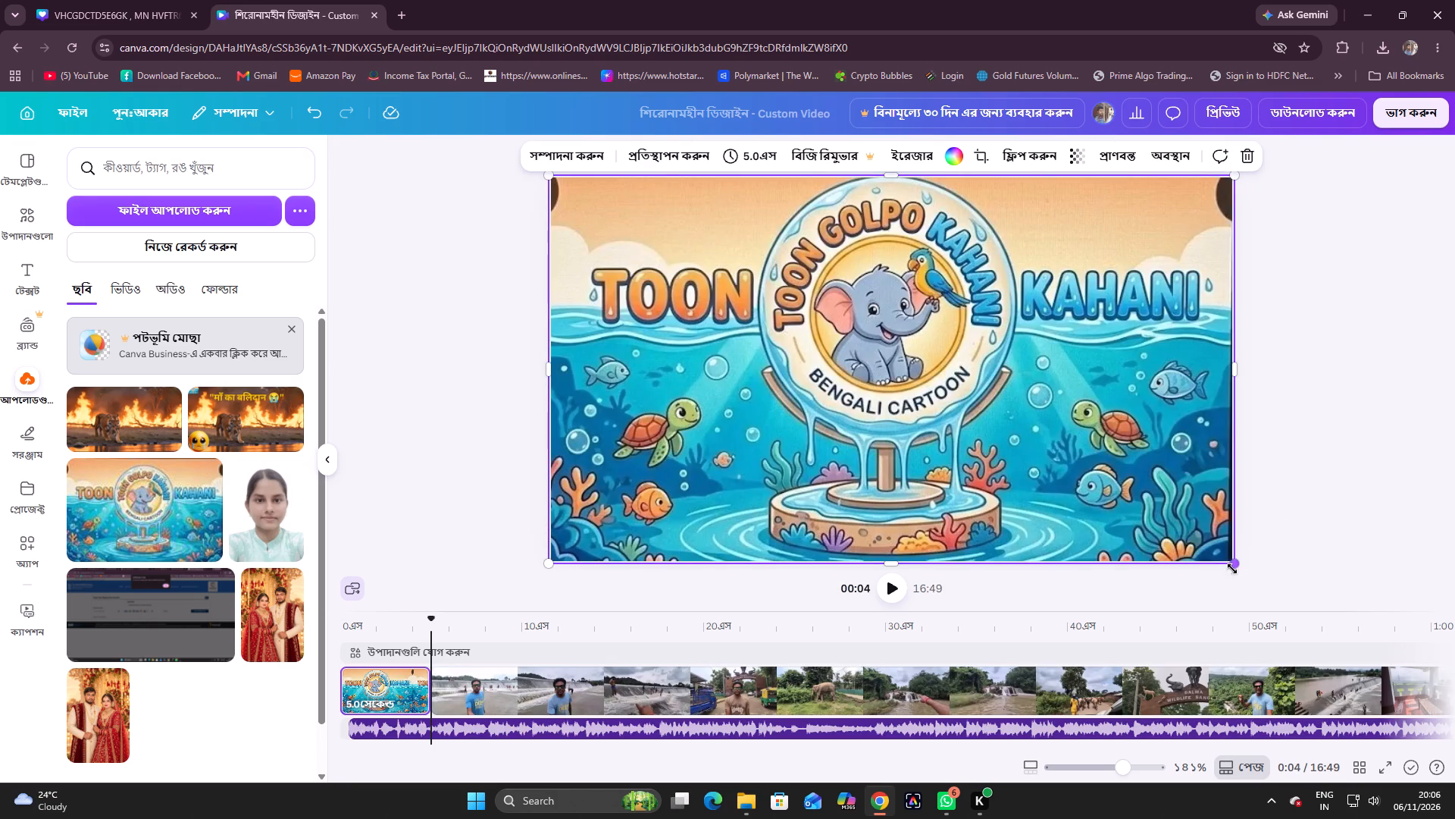
Detach the TOON GOLPO KAHANI image as a small logo overlay and place it in the page's lower-right corner.
left_click_drag(1231, 566, 530, 341)
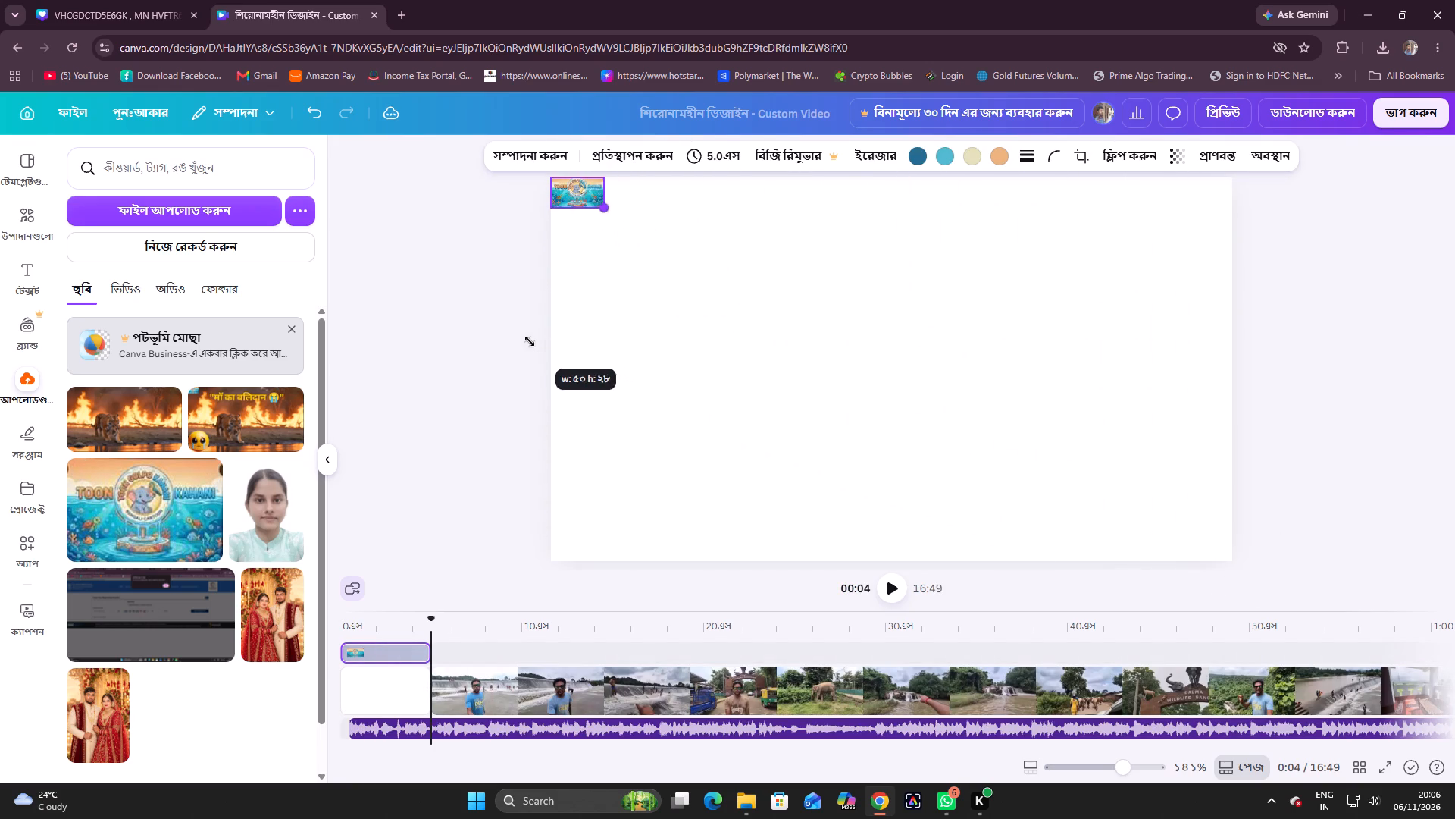
left_click_drag(530, 341, 518, 336)
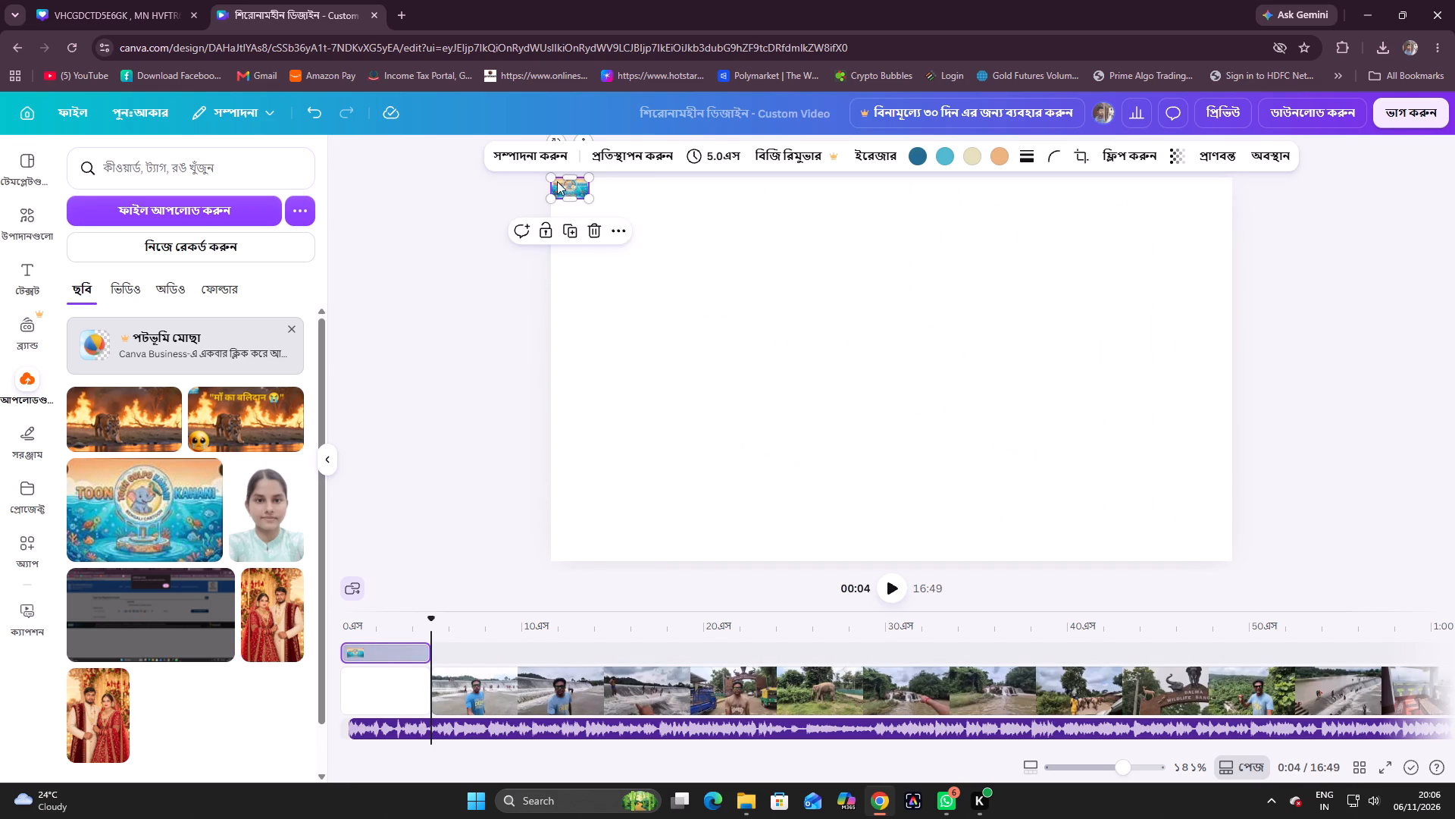
left_click_drag(561, 184, 1197, 540)
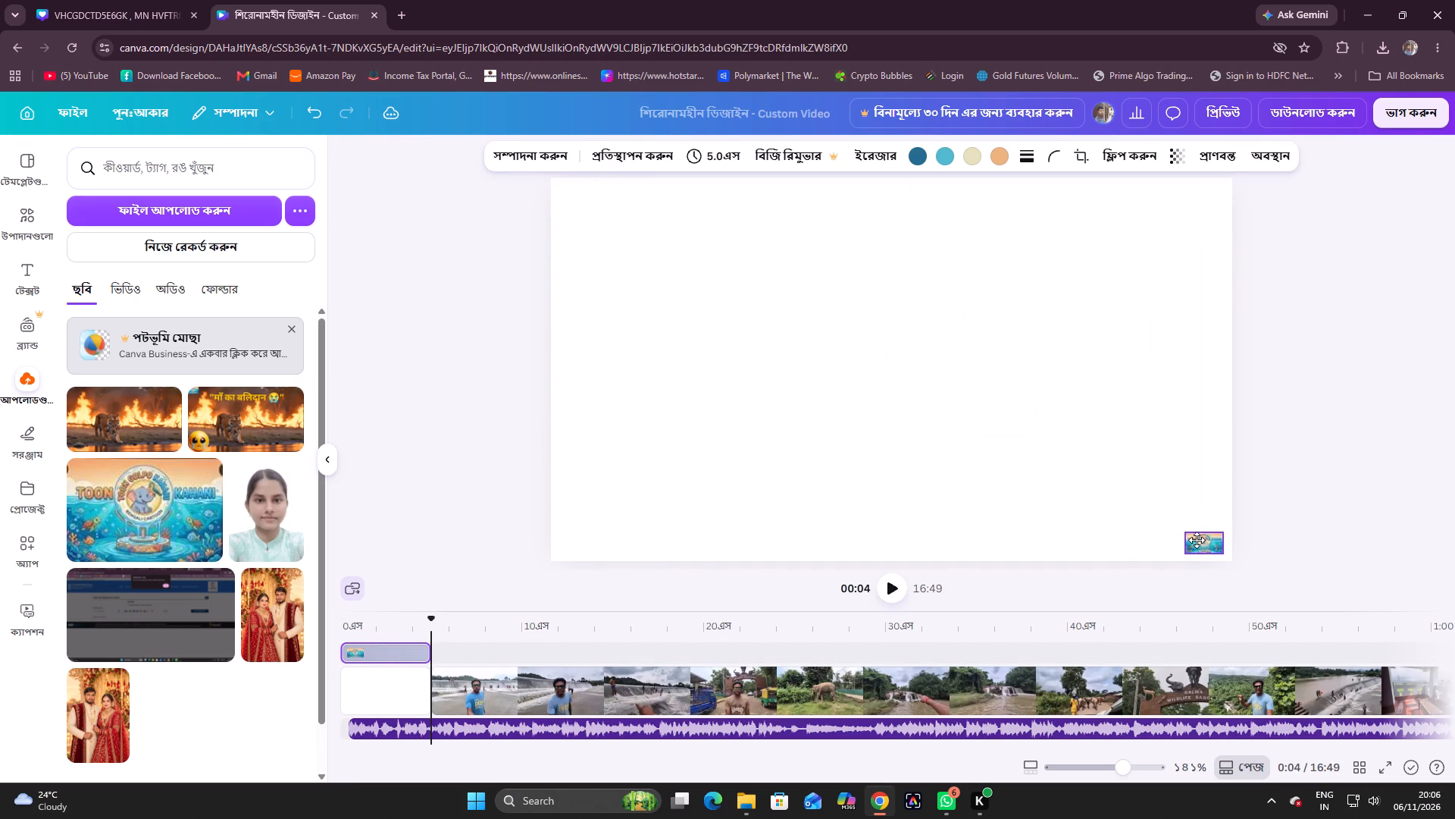
left_click_drag(1197, 540, 1203, 541)
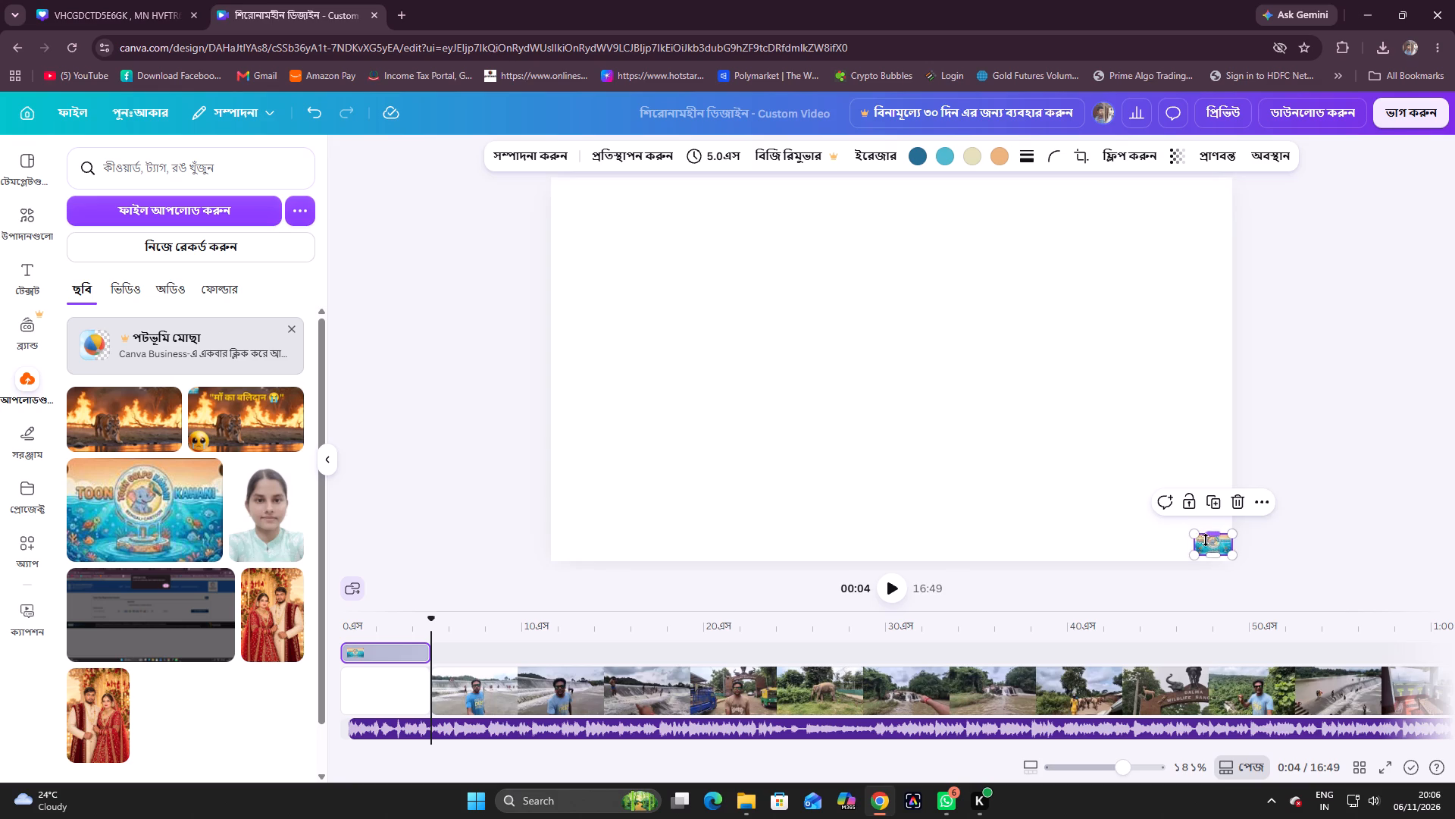
left_click(1216, 543)
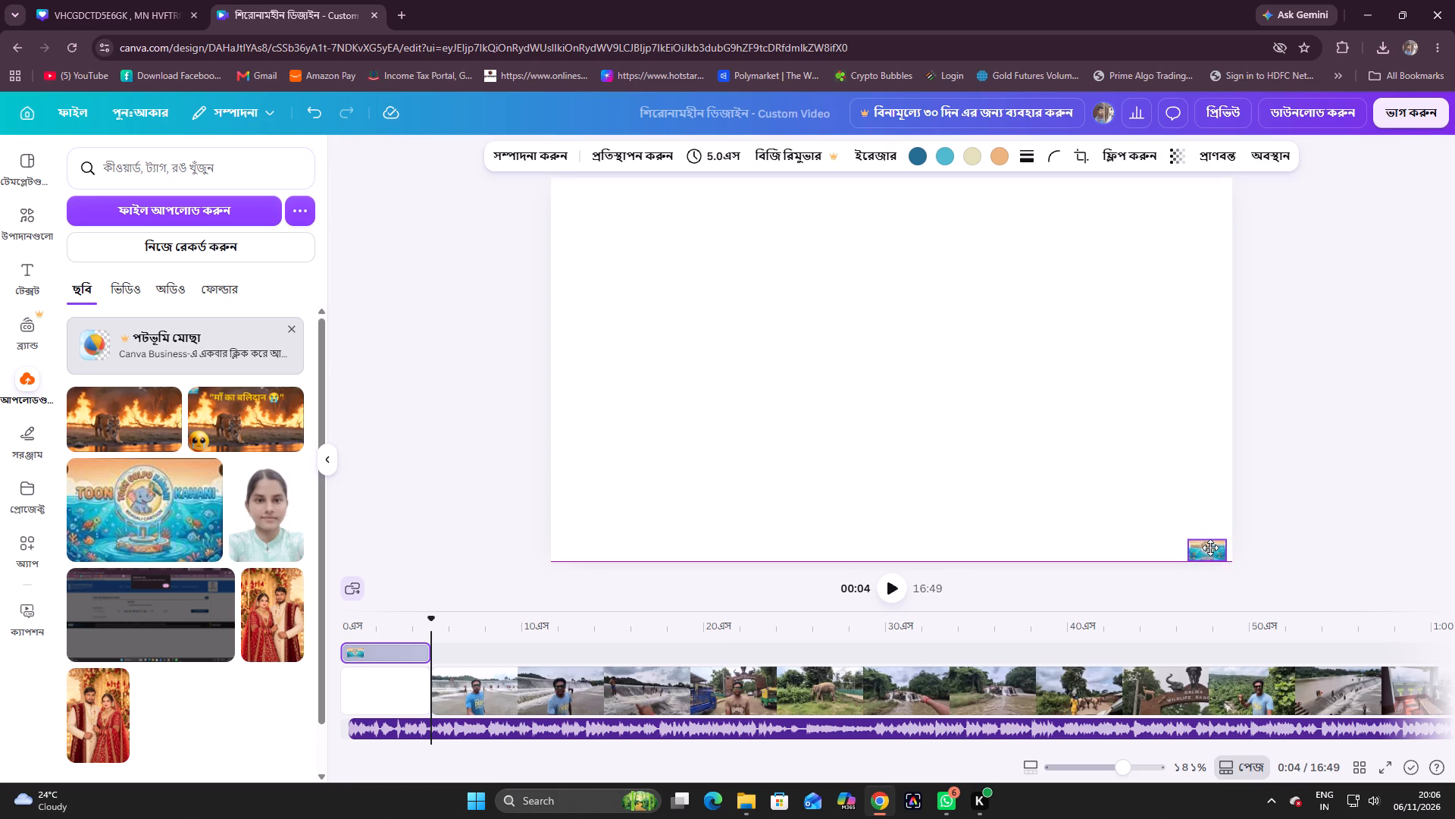
left_click_drag(1212, 541, 1211, 538)
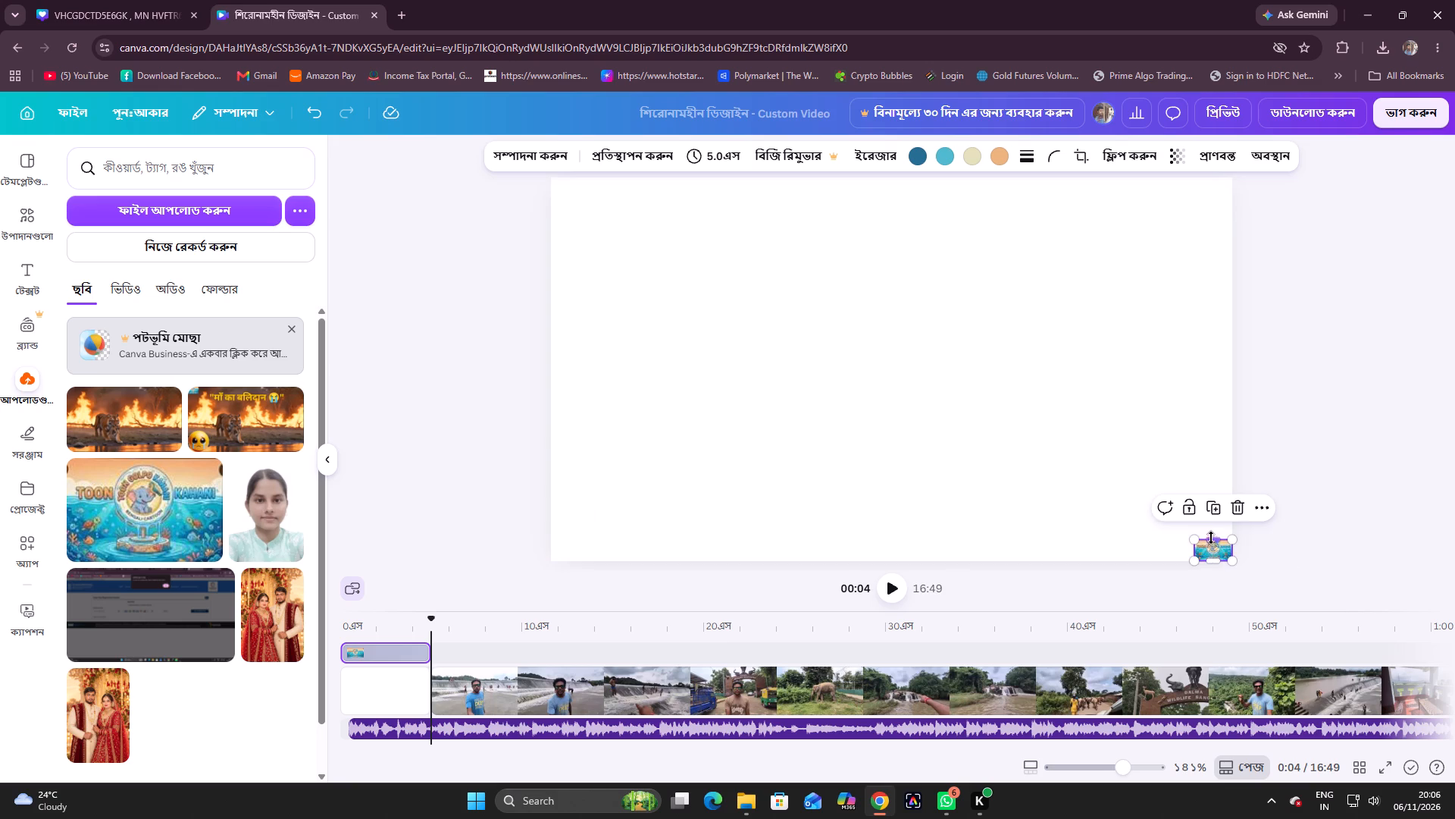
Widen and heighten the small logo image from its left and top edges, keeping it flush in the page's lower-right corner.
left_click_drag(1211, 538, 1213, 543)
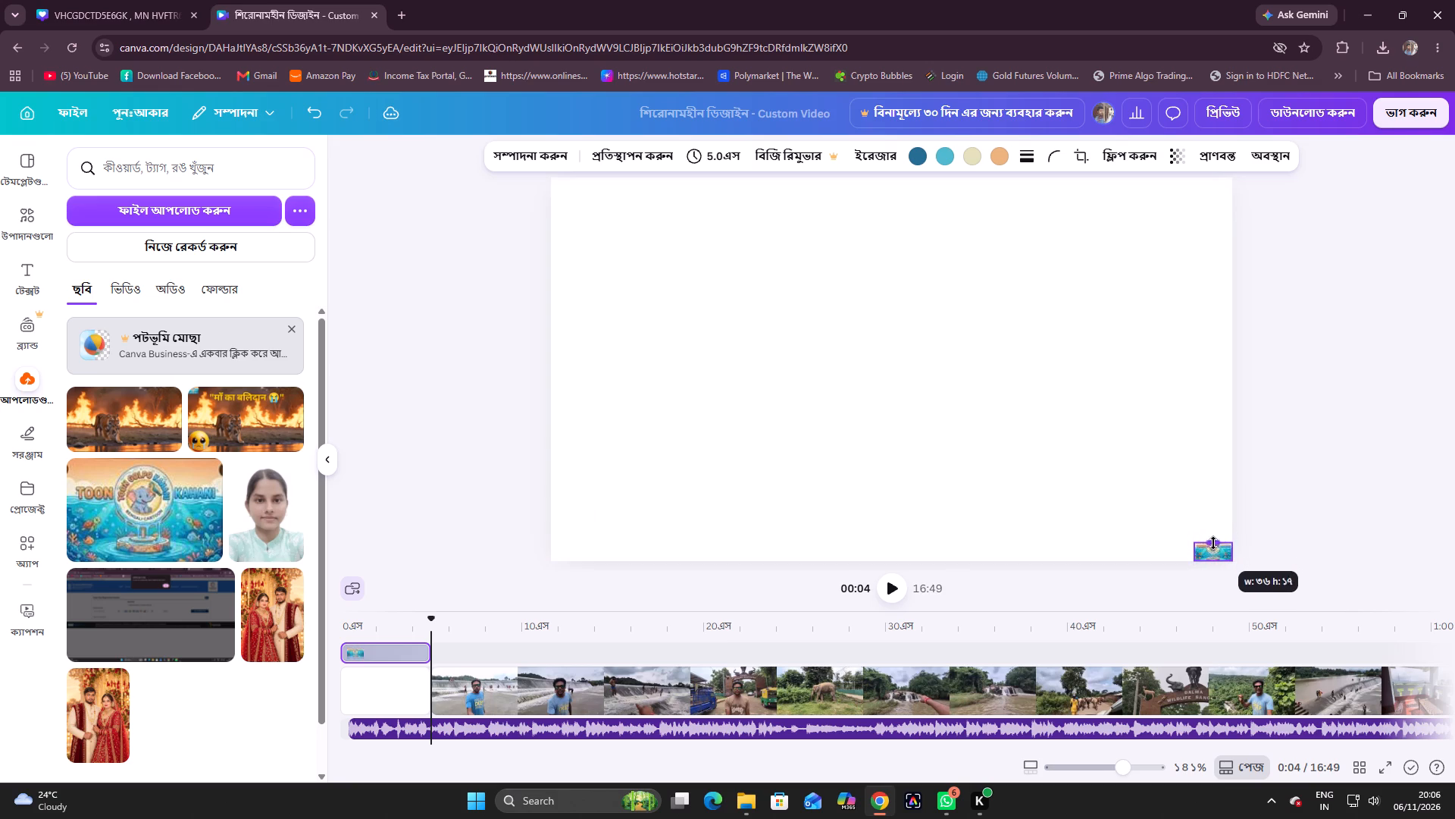
left_click_drag(1213, 543, 1218, 533)
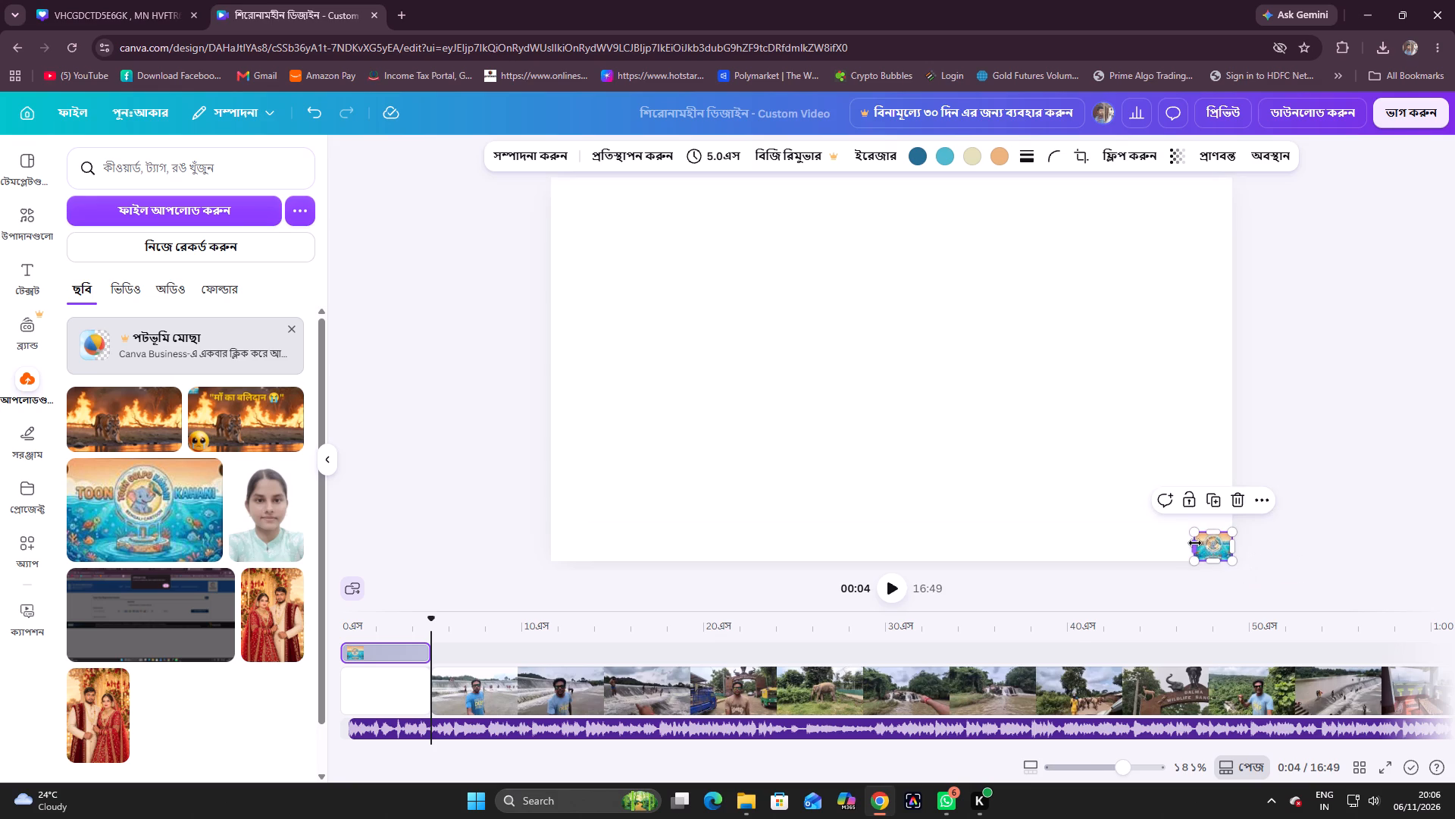
left_click_drag(1197, 544, 1163, 554)
left_click_drag(1197, 532, 1197, 531)
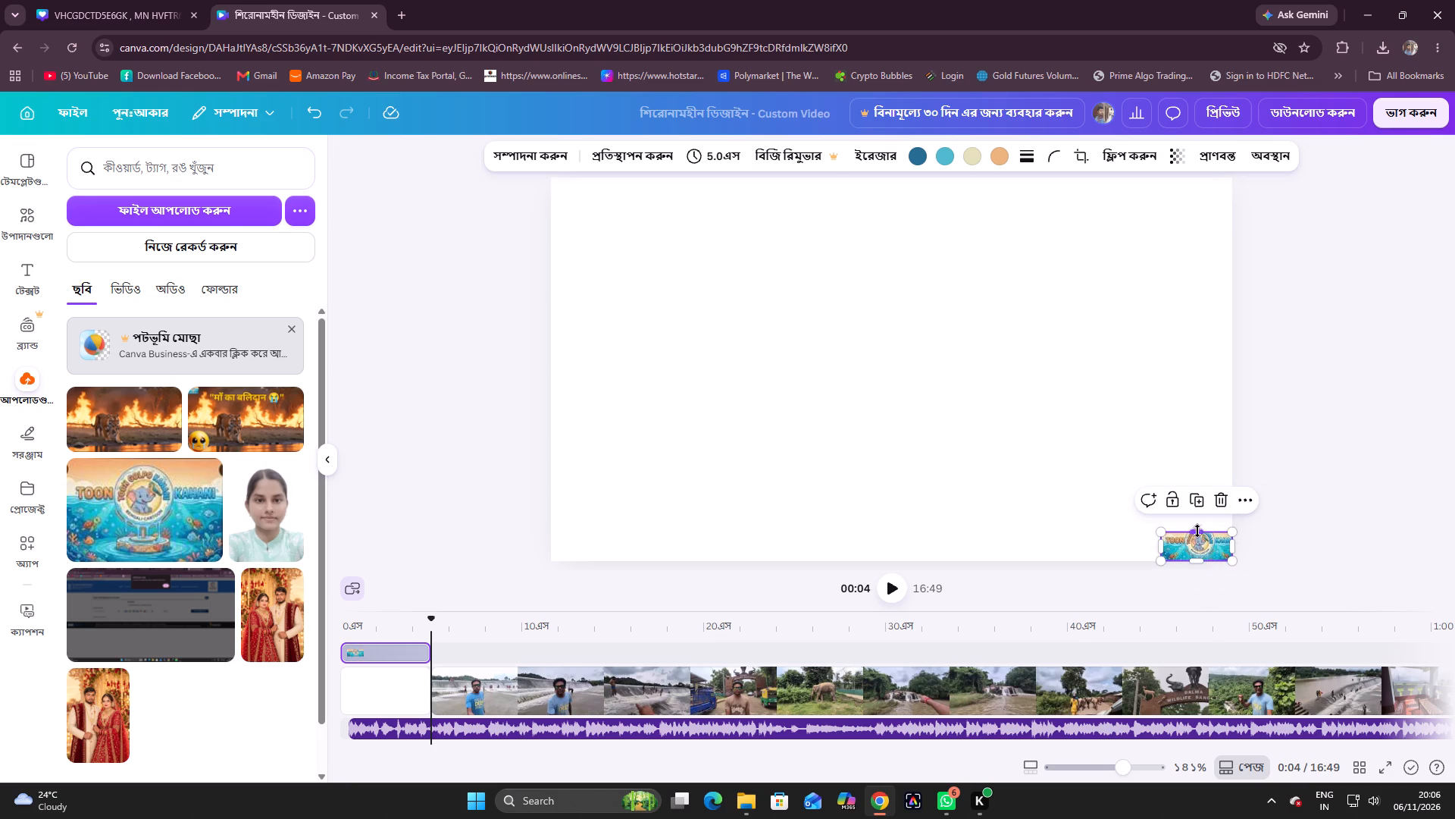
left_click_drag(1197, 531, 1201, 521)
left_click(1215, 541)
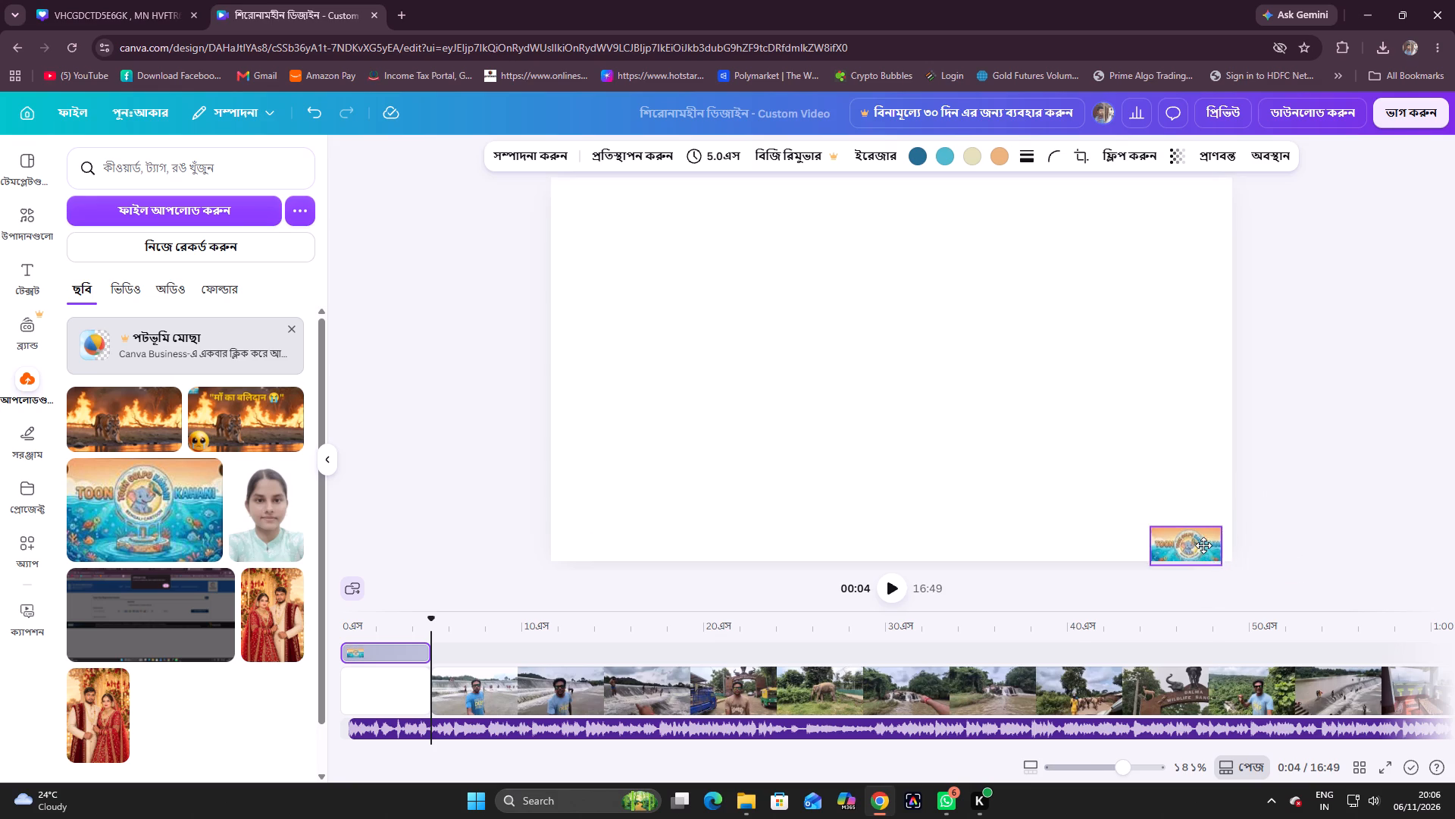
left_click(1229, 541)
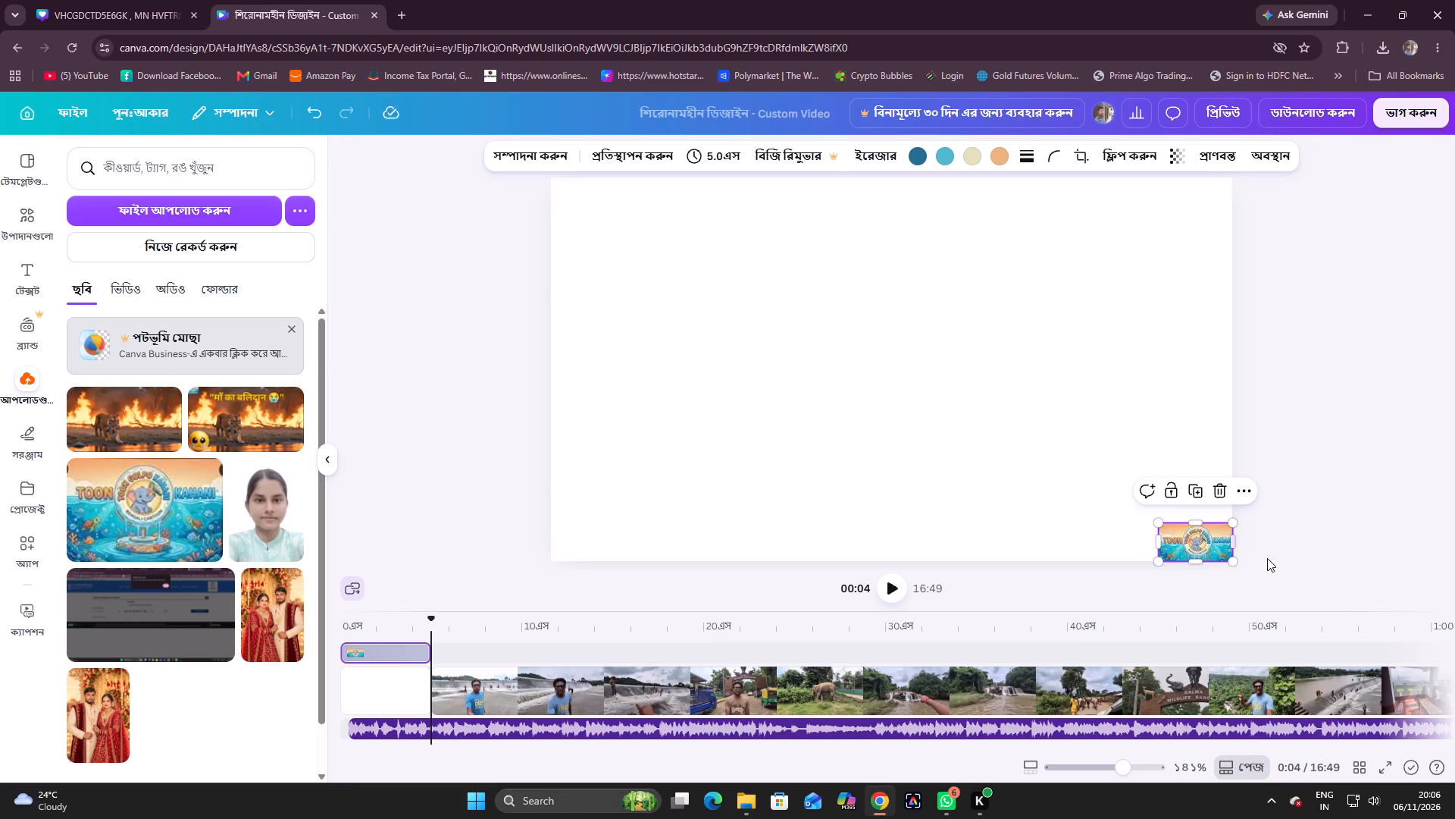
left_click(1267, 558)
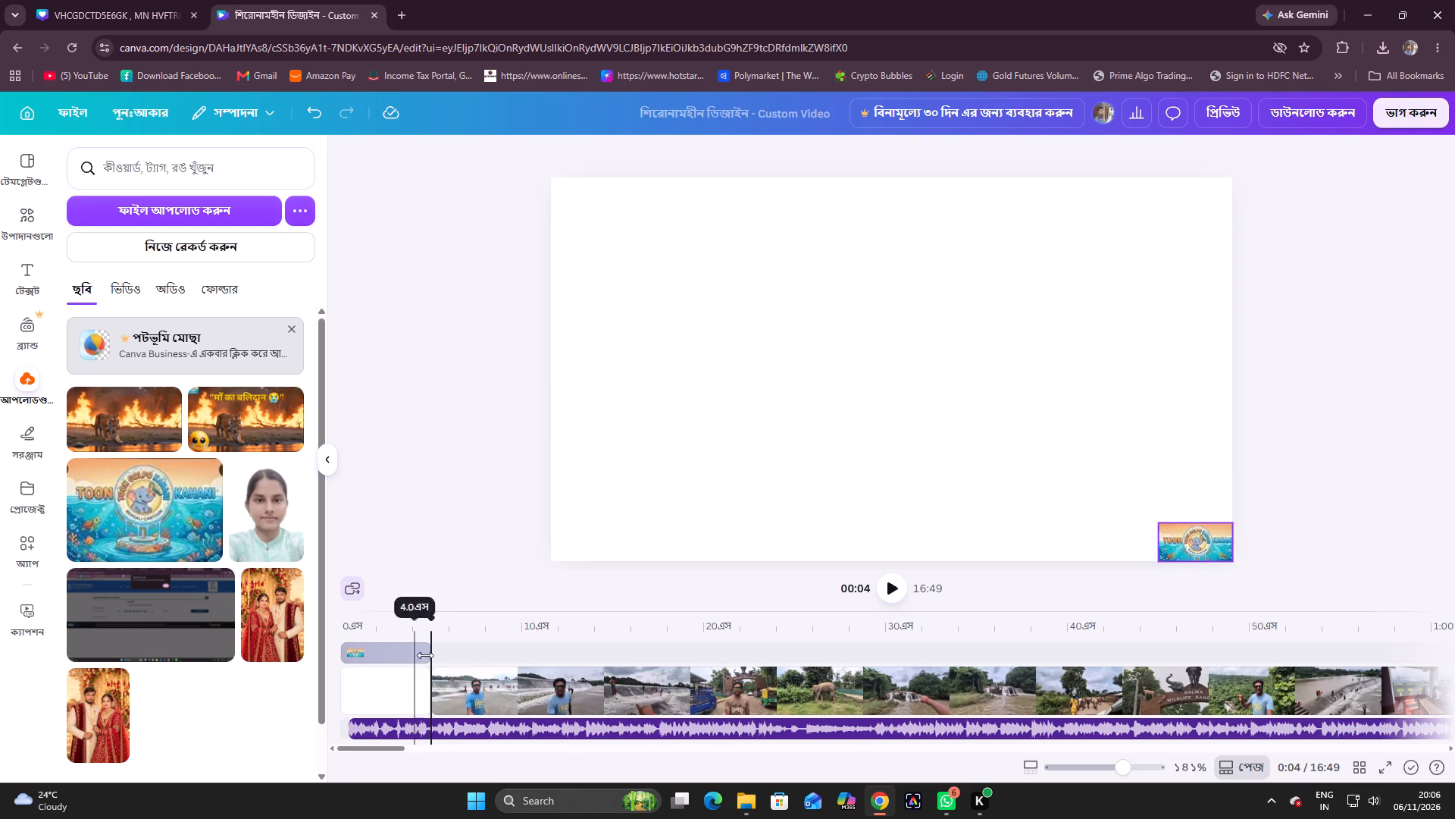
Extend the TOON GOLPO KAHANI logo overlay's duration to the very end of the timeline, at 16:49.
left_click_drag(424, 652, 1454, 646)
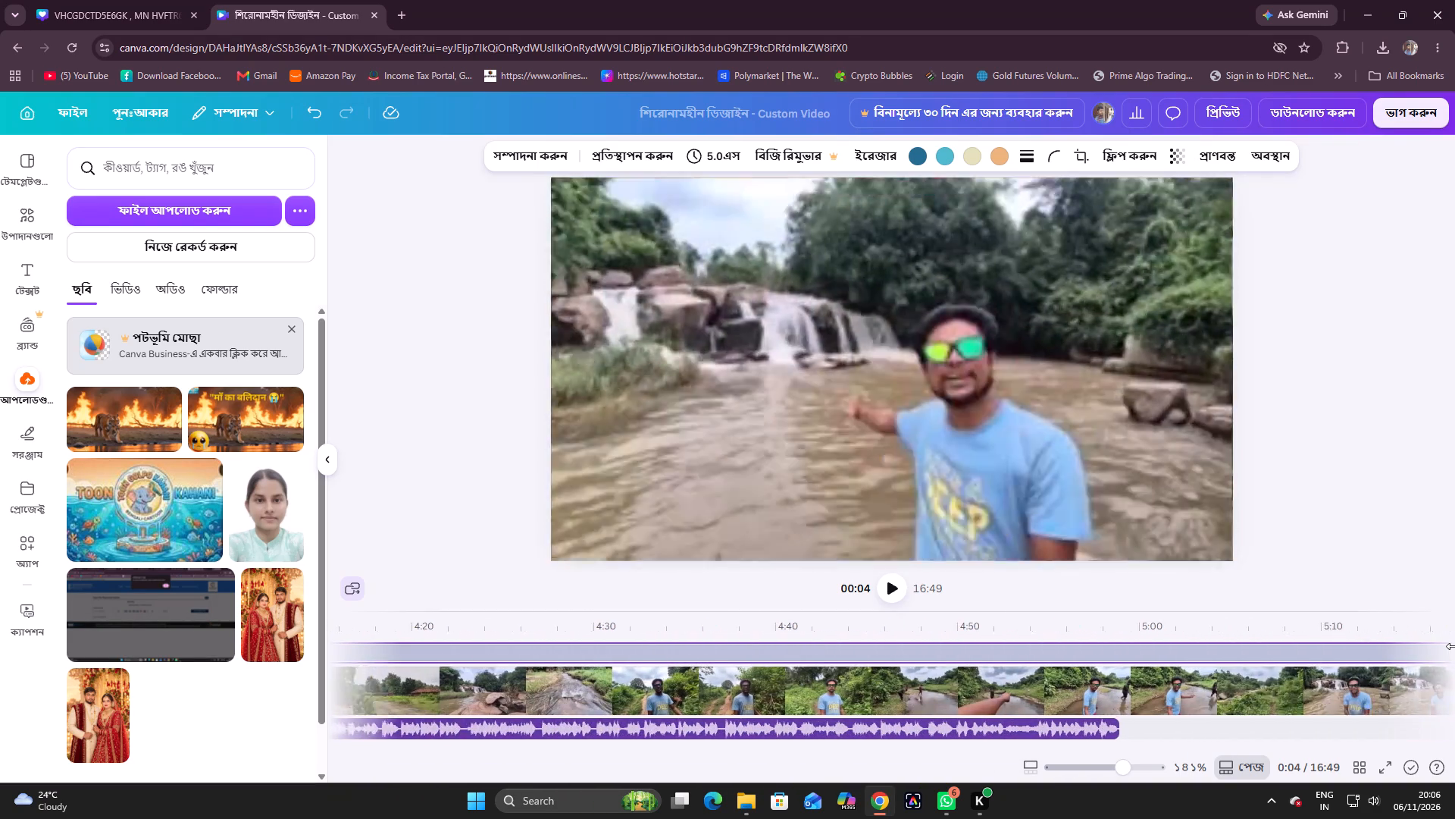
left_click_drag(1454, 646, 1364, 652)
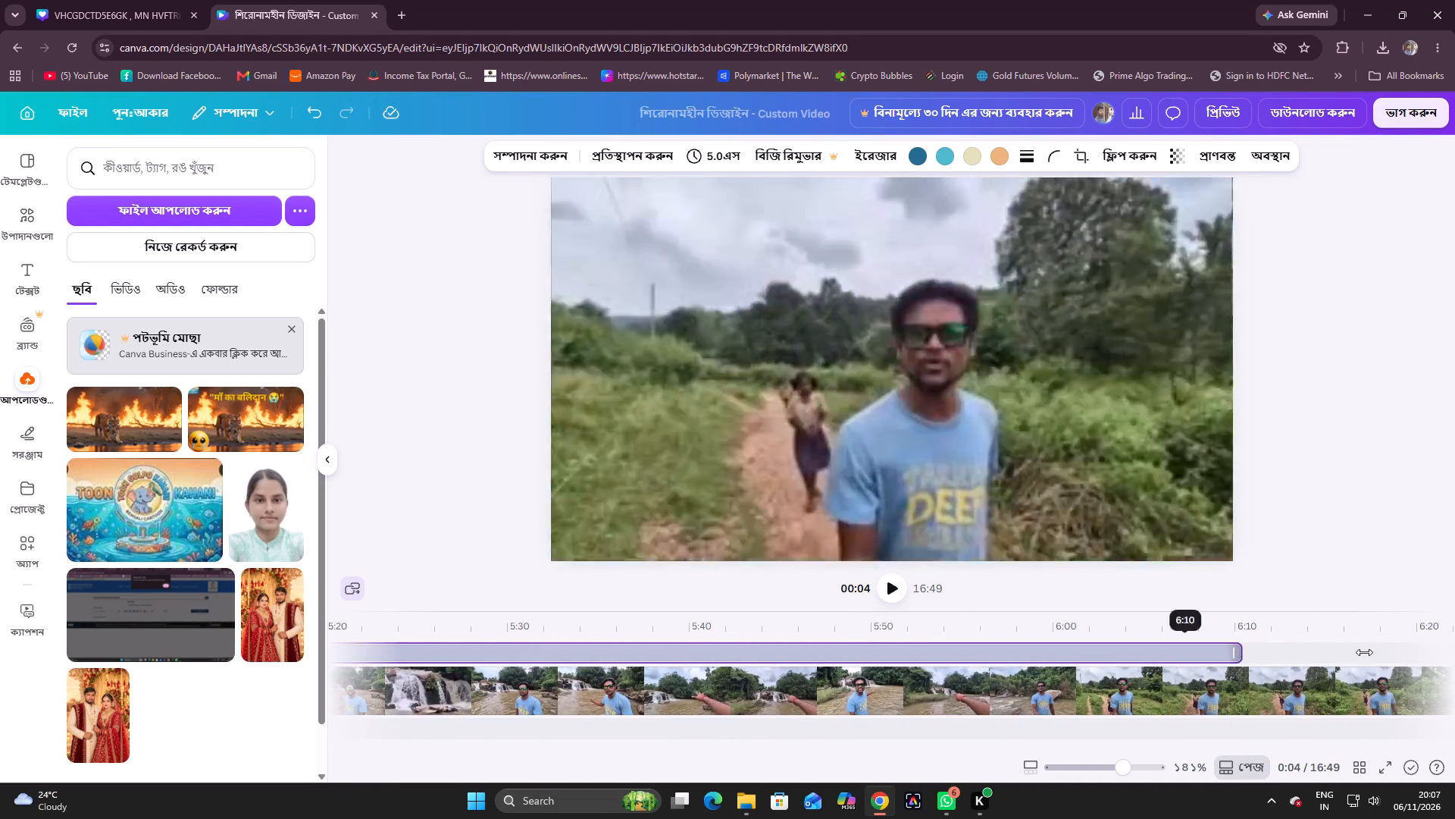
left_click_drag(1364, 652, 1454, 651)
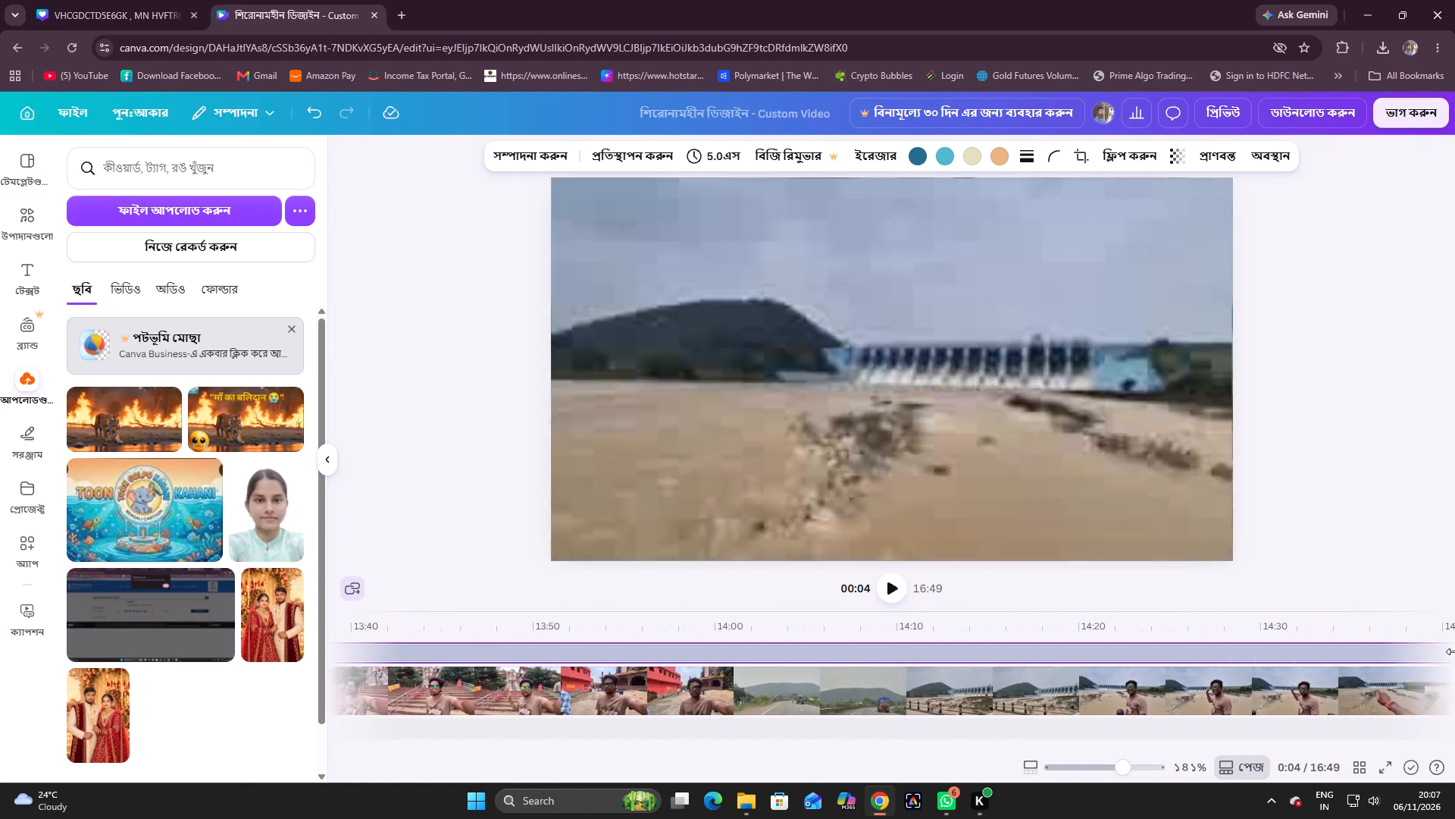
left_click_drag(1454, 651, 1453, 651)
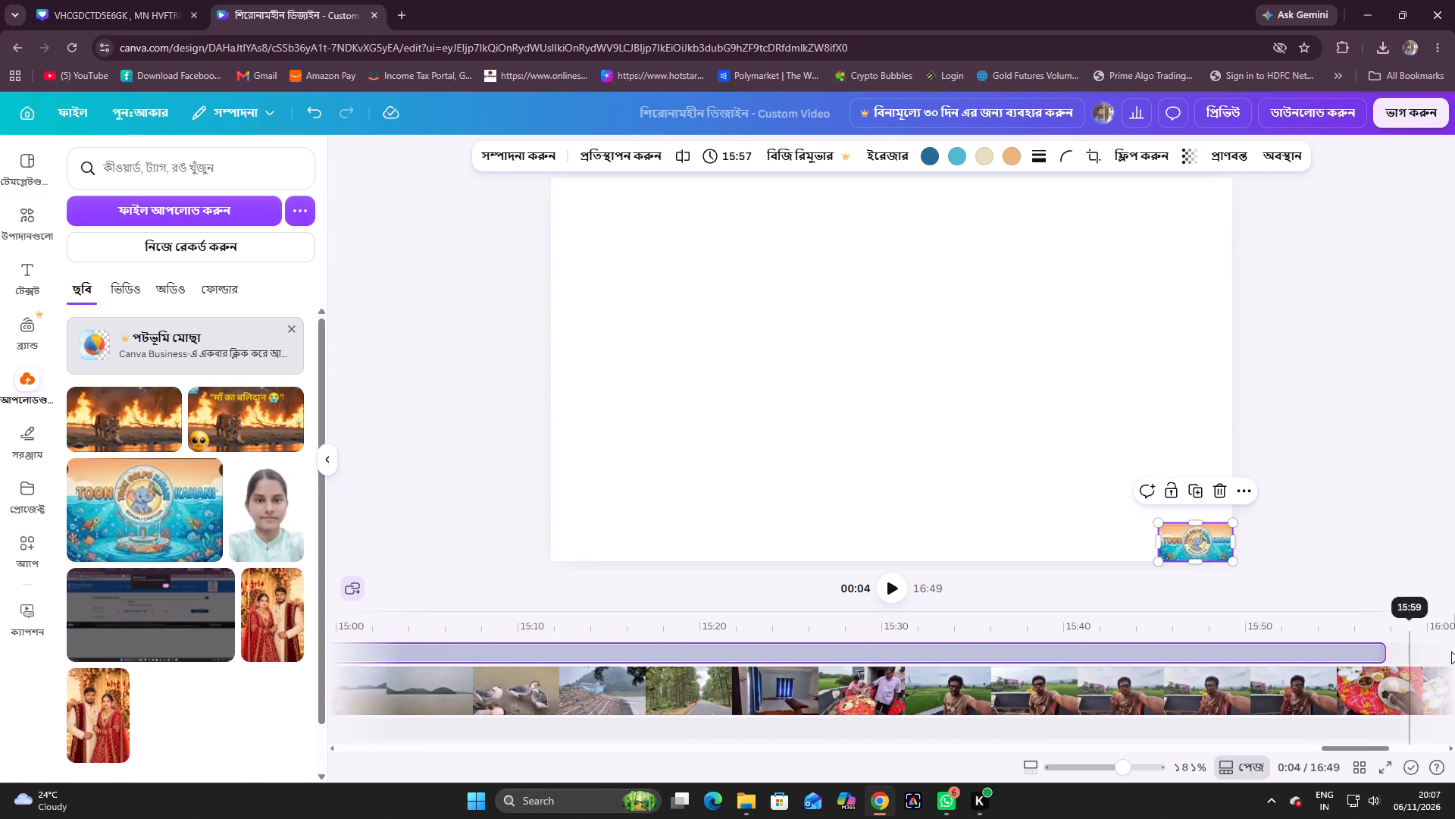
left_click_drag(1360, 723, 1360, 733)
left_click_drag(1350, 748, 1386, 745)
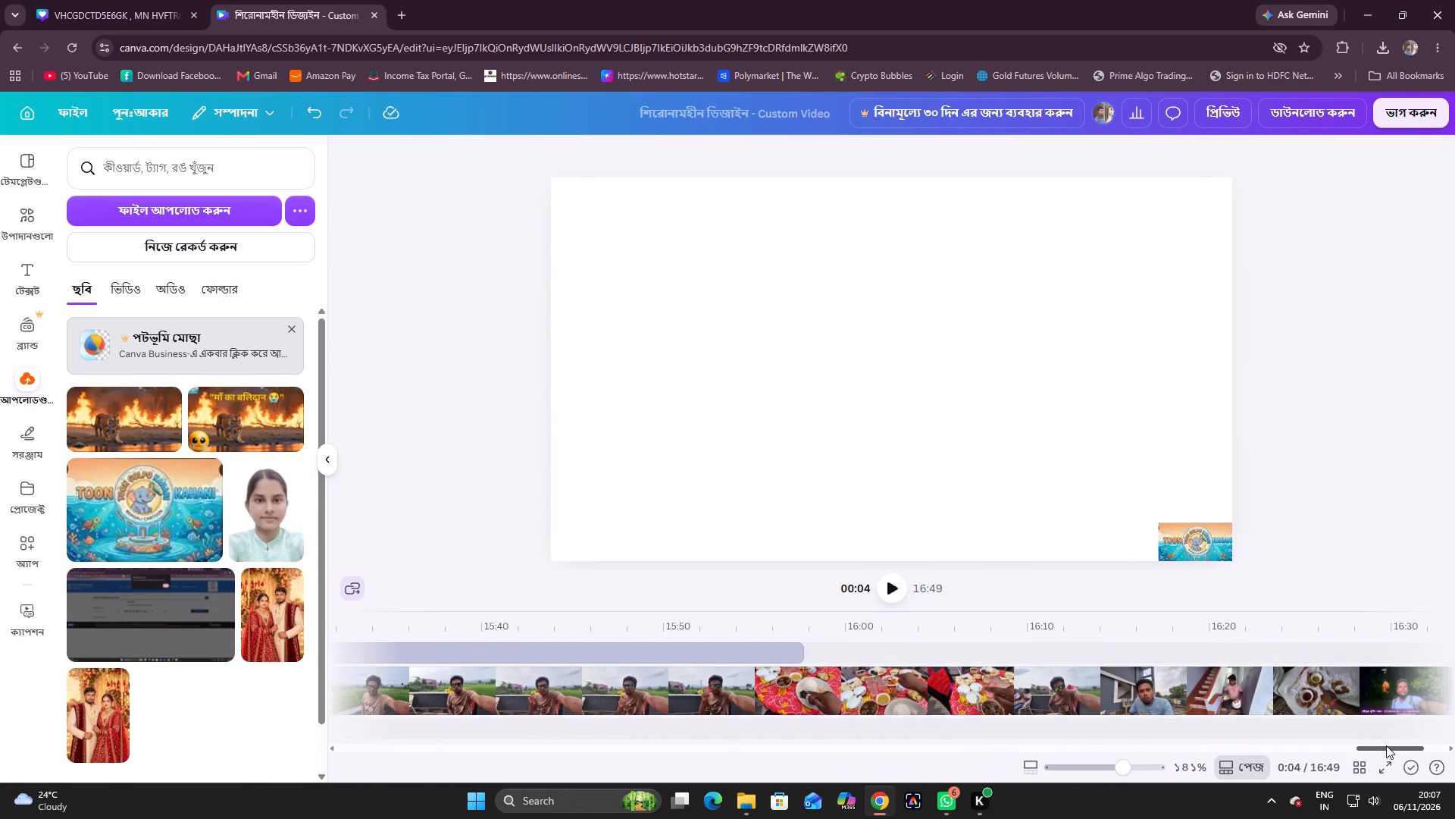
left_click_drag(1386, 745, 1376, 744)
left_click_drag(951, 654, 978, 654)
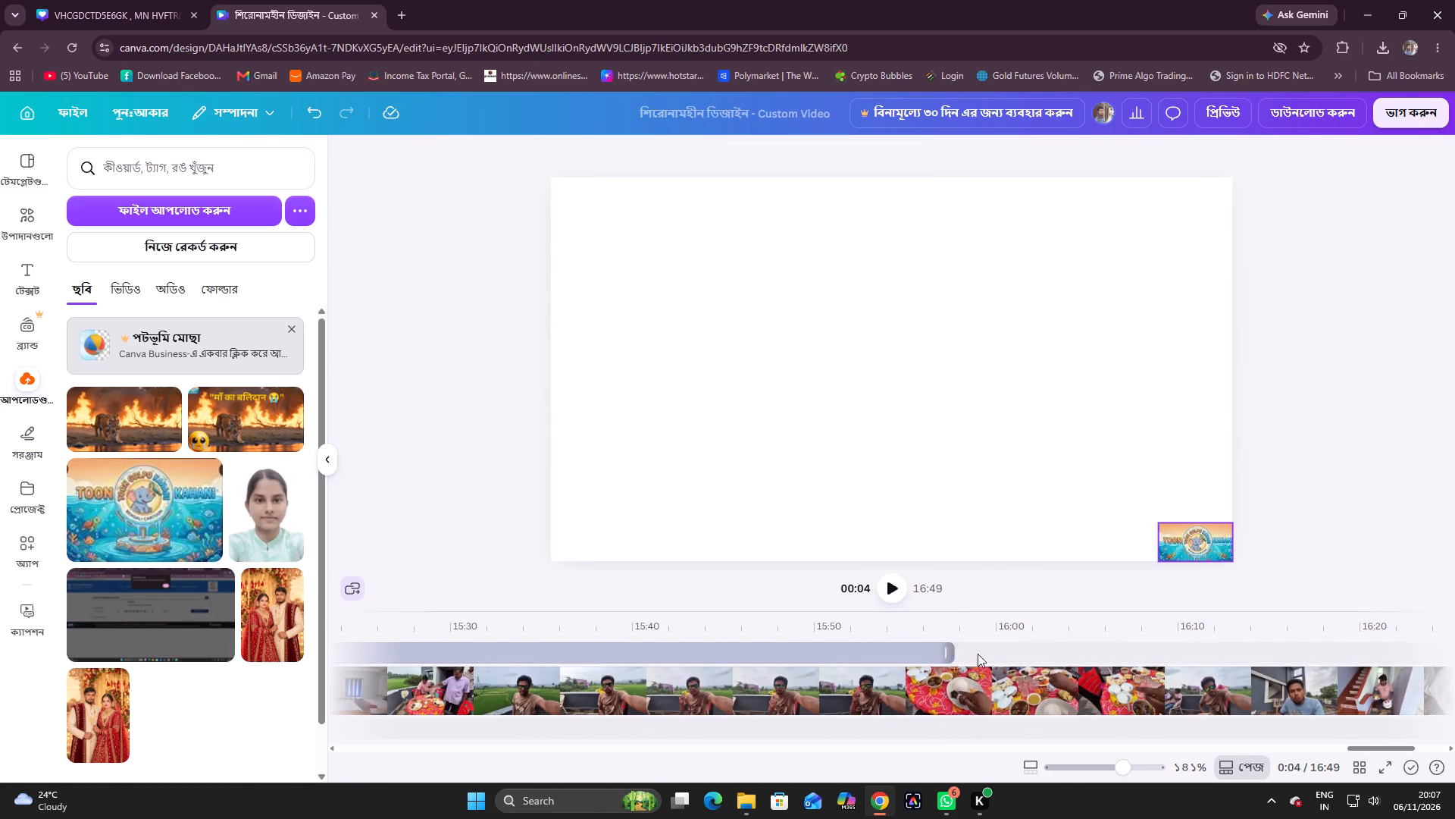
left_click_drag(978, 654, 1421, 649)
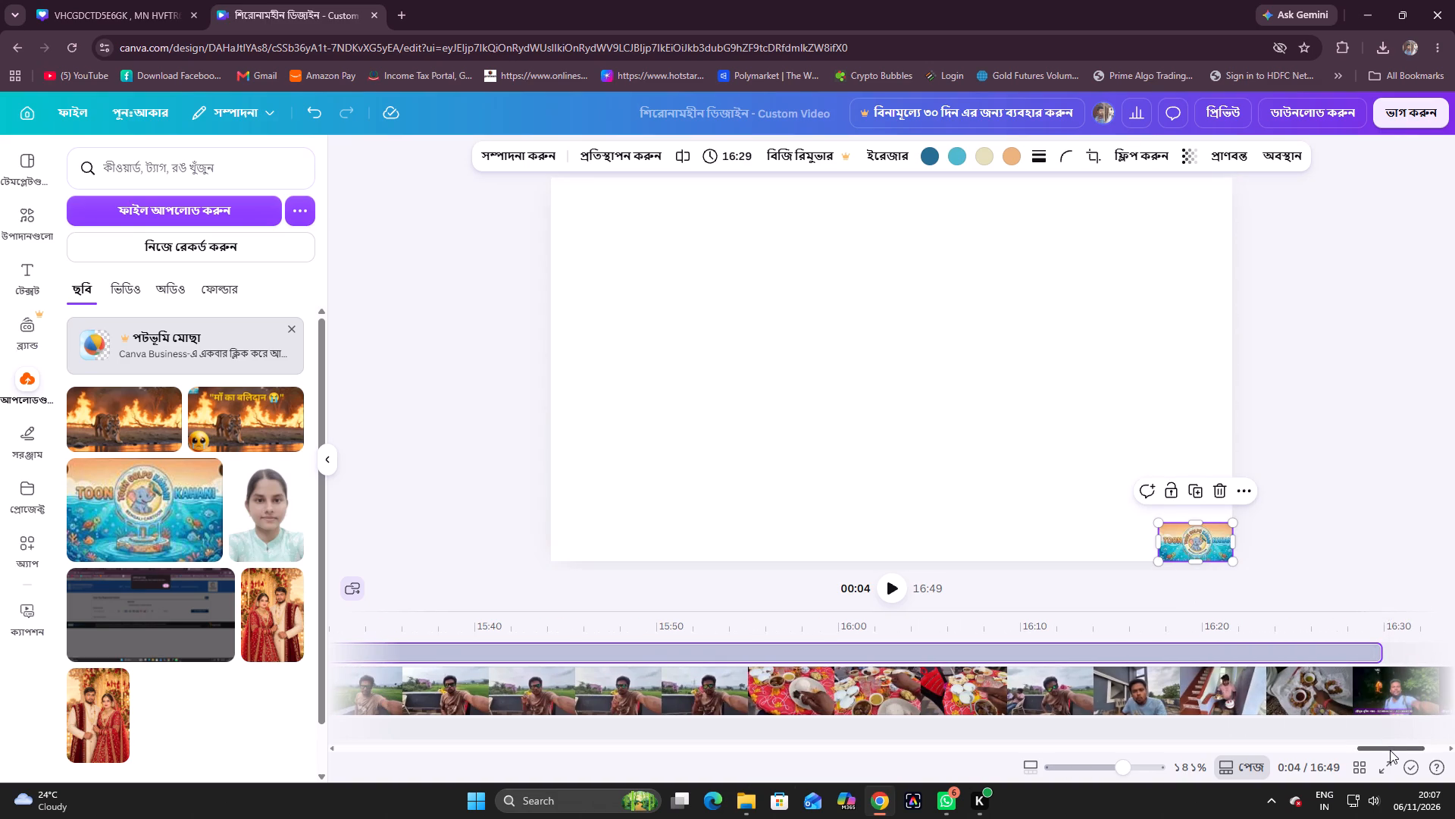
left_click_drag(1390, 748, 1418, 744)
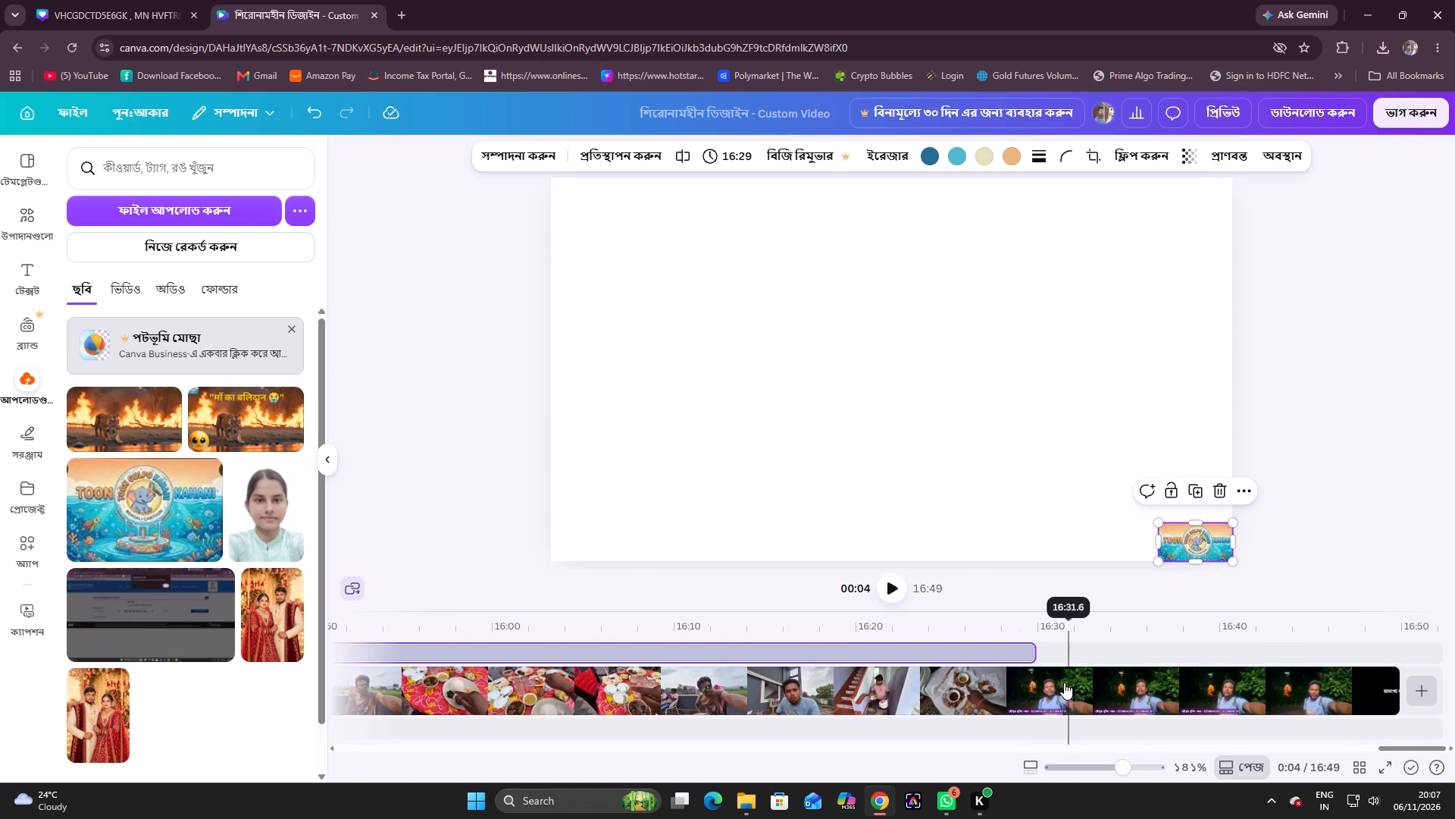
left_click(1027, 651)
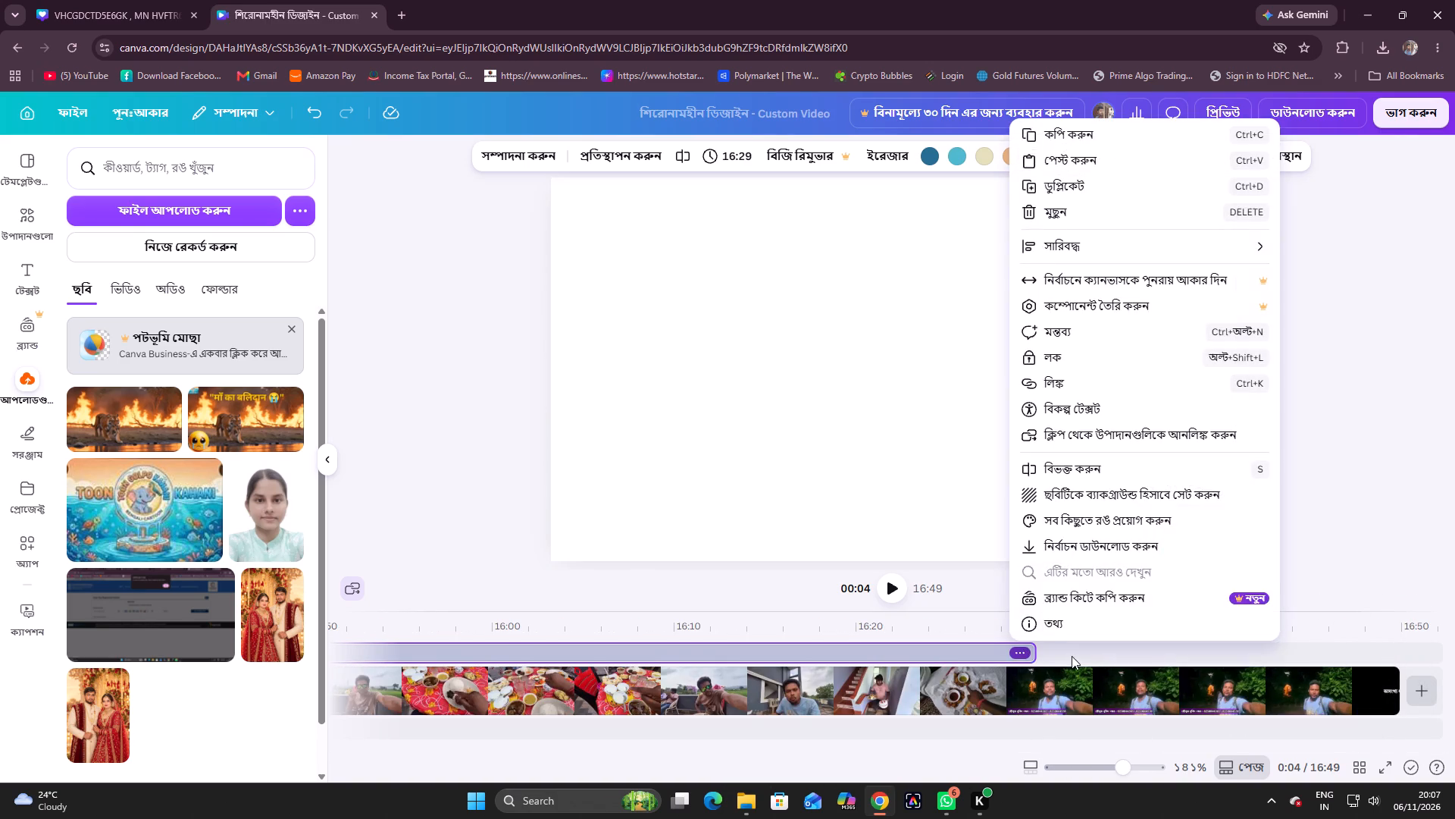
left_click(1072, 656)
left_click_drag(1033, 655, 1297, 655)
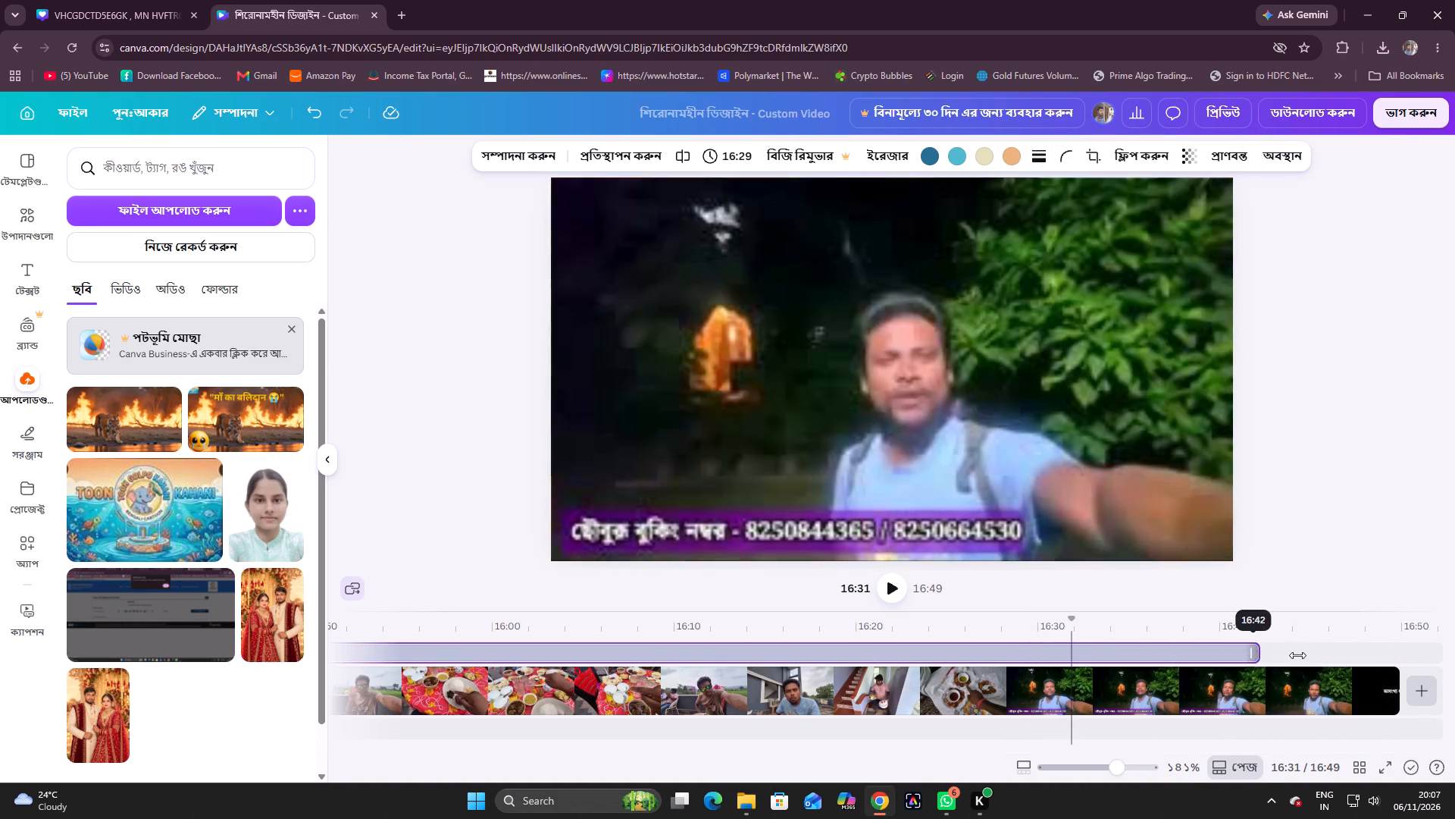
left_click_drag(1297, 655, 1398, 657)
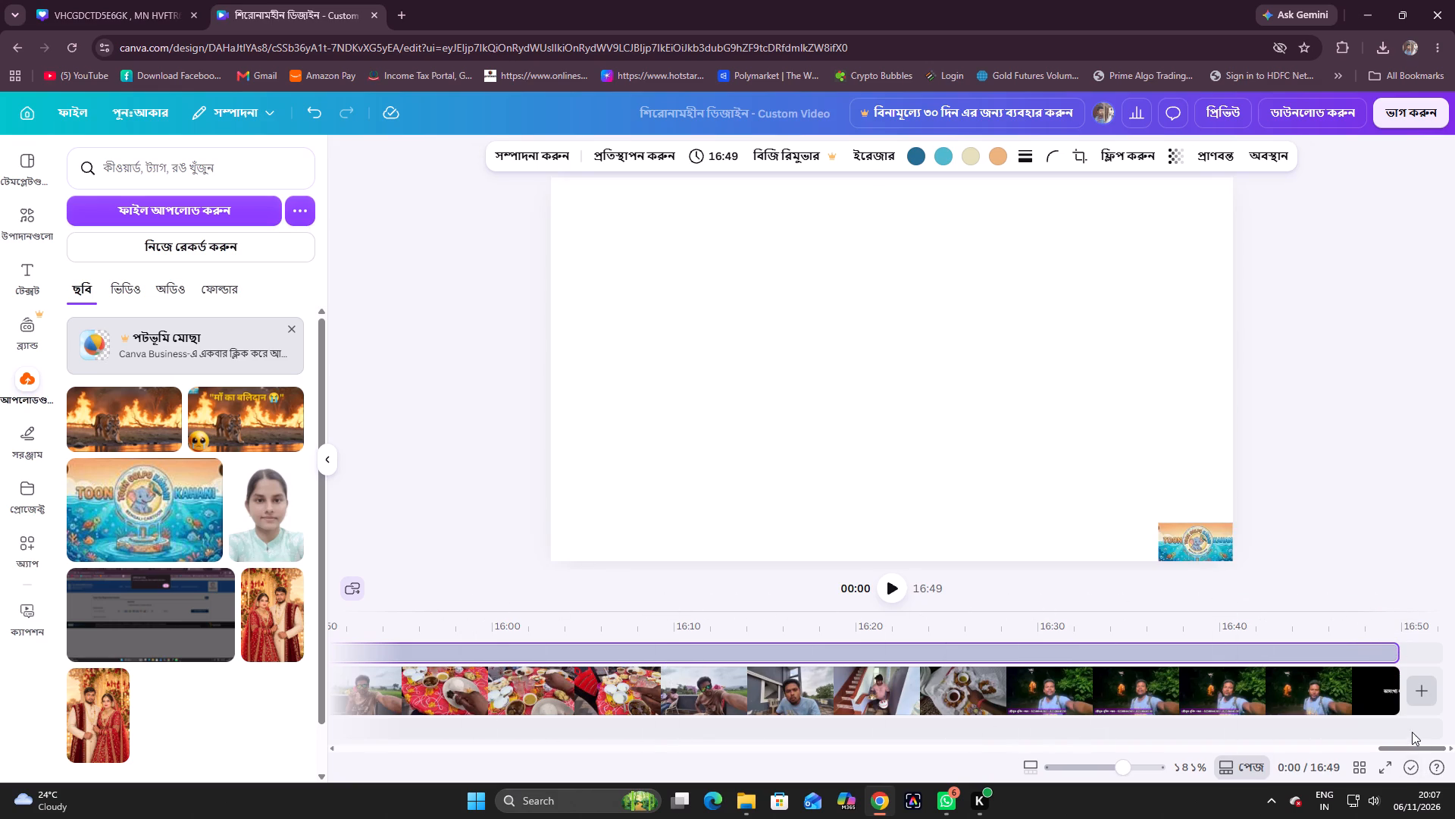
Play back the opening seconds of the video from the start of the timeline.
left_click_drag(1416, 745, 296, 770)
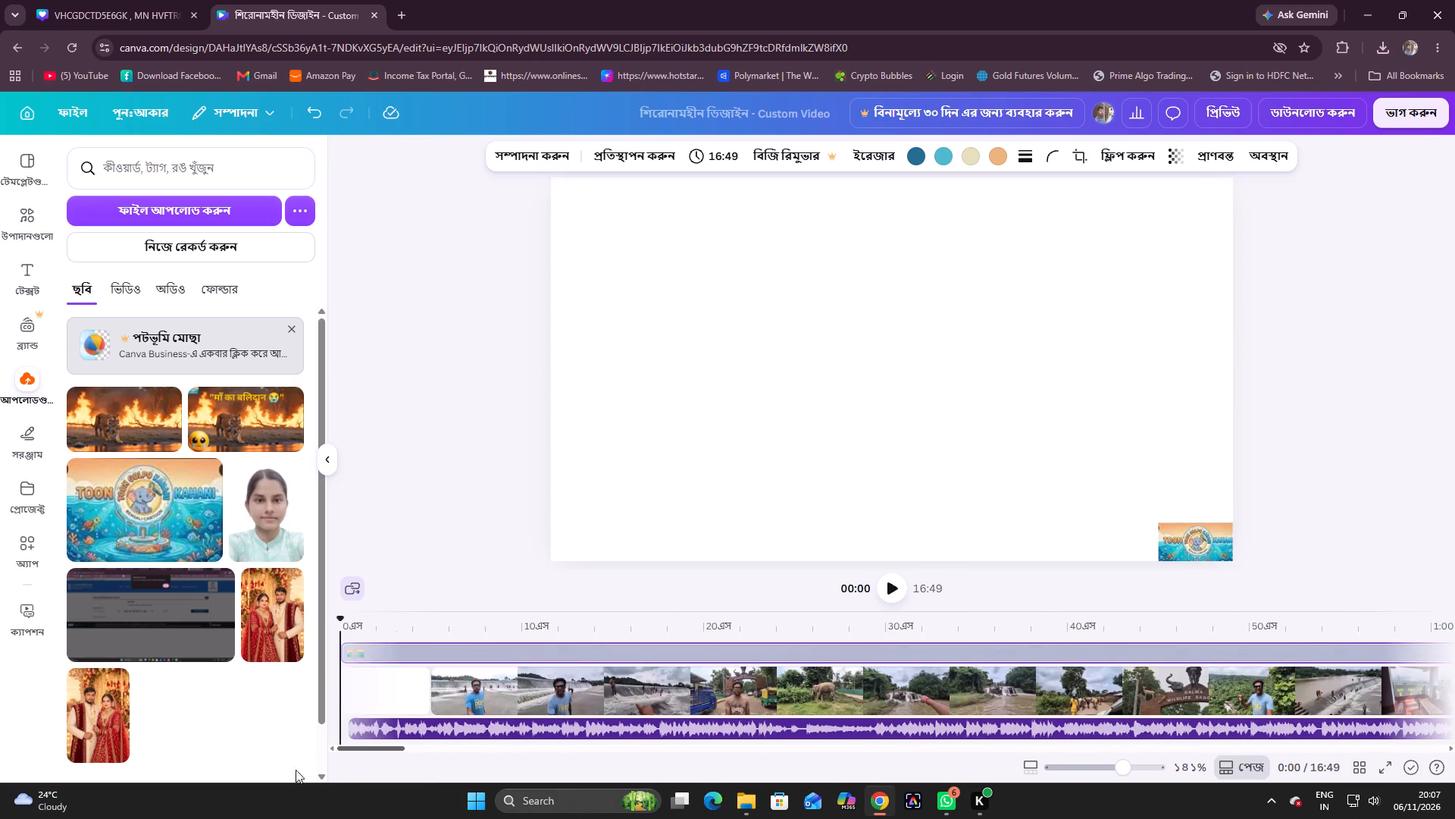
left_click_drag(296, 770, 225, 767)
left_click(883, 585)
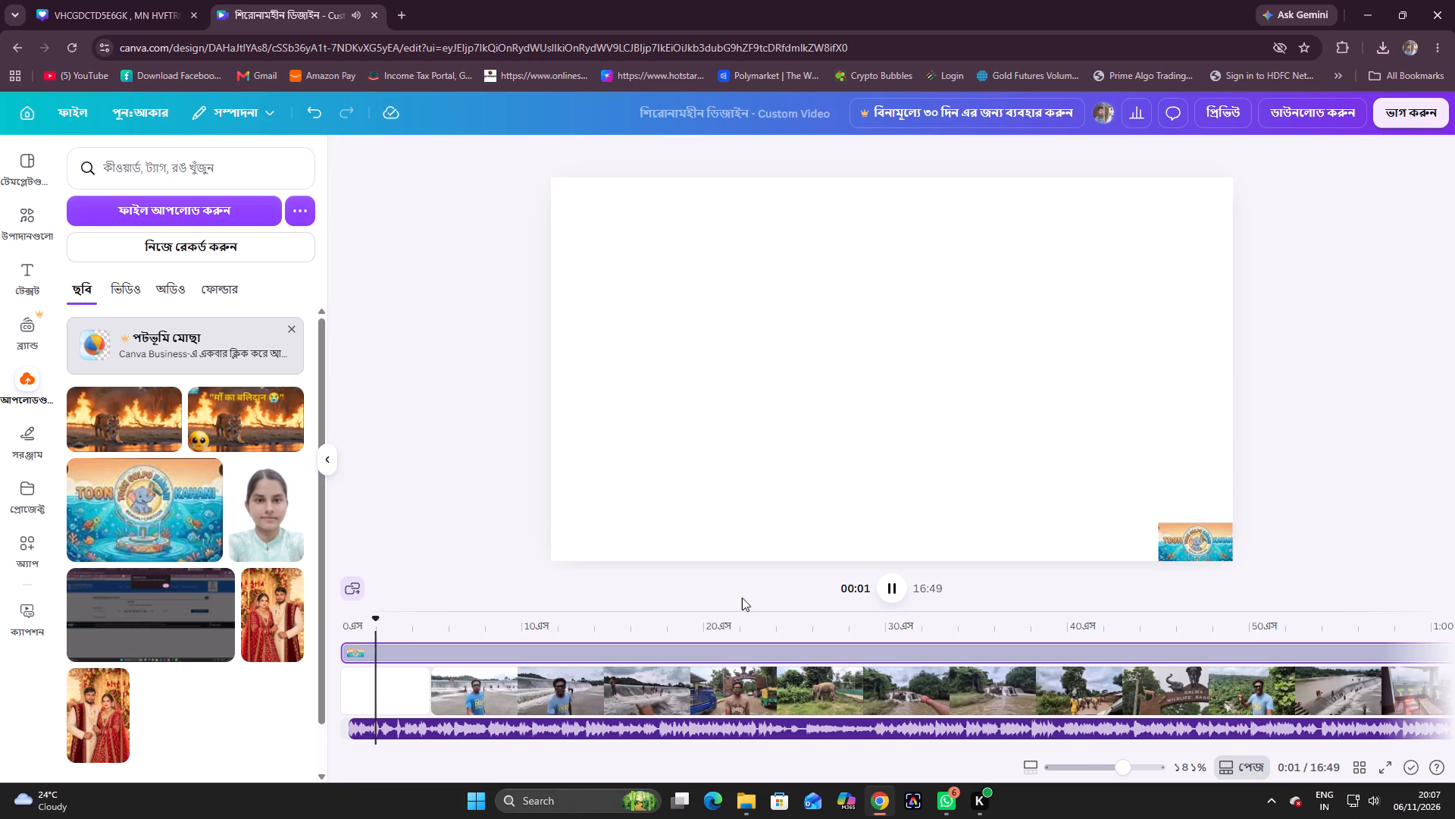
left_click(422, 617)
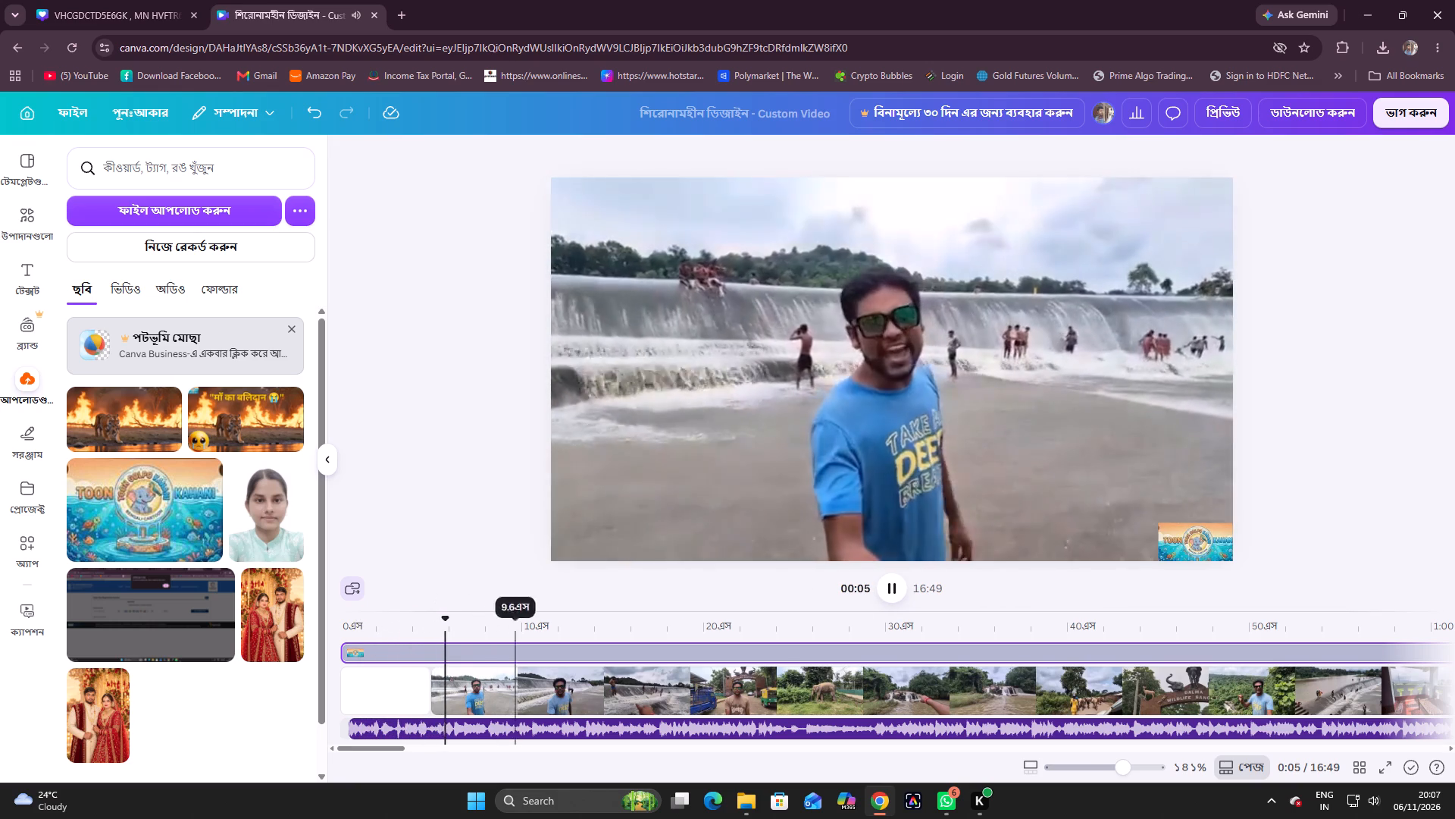
left_click(903, 585)
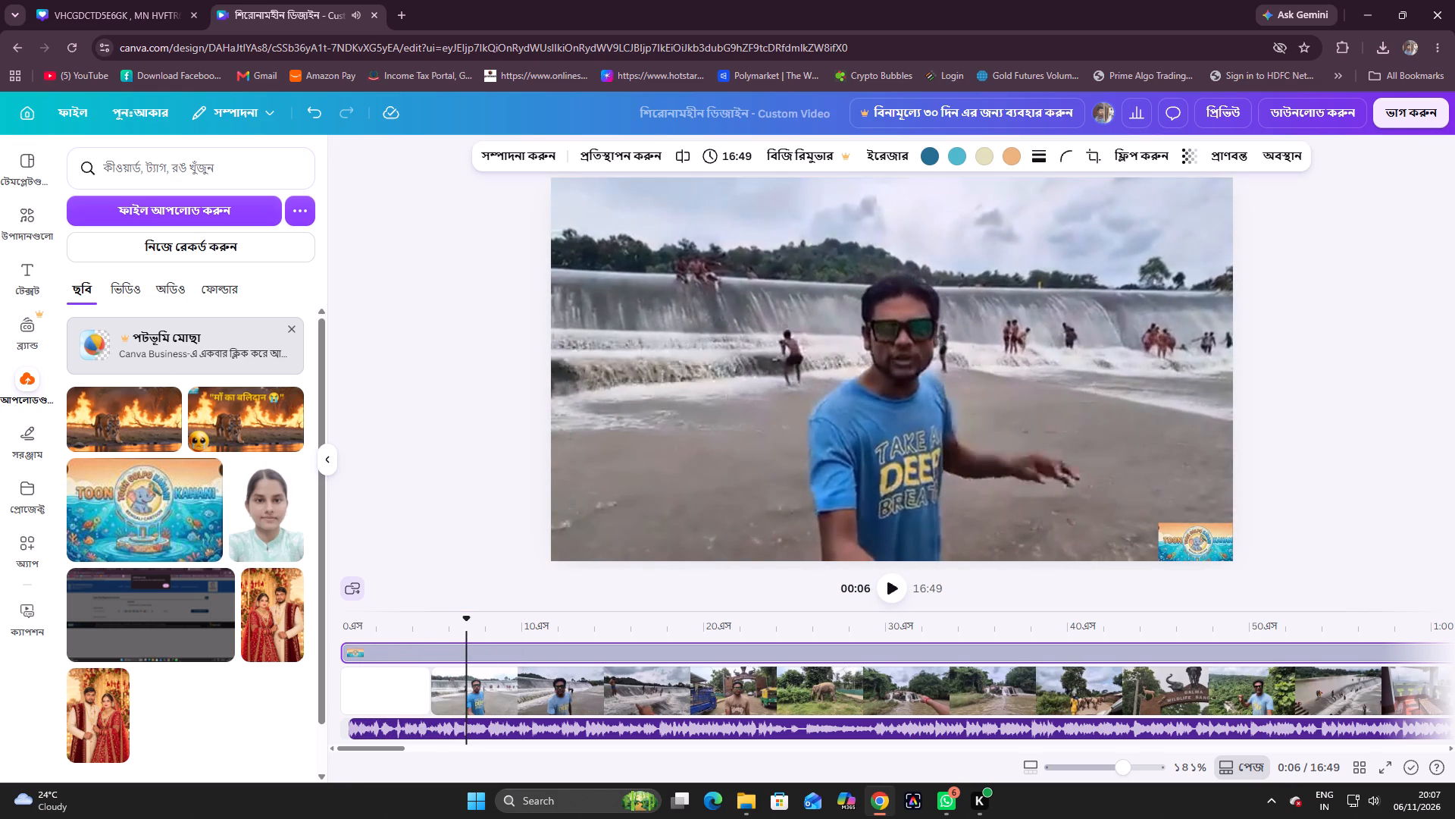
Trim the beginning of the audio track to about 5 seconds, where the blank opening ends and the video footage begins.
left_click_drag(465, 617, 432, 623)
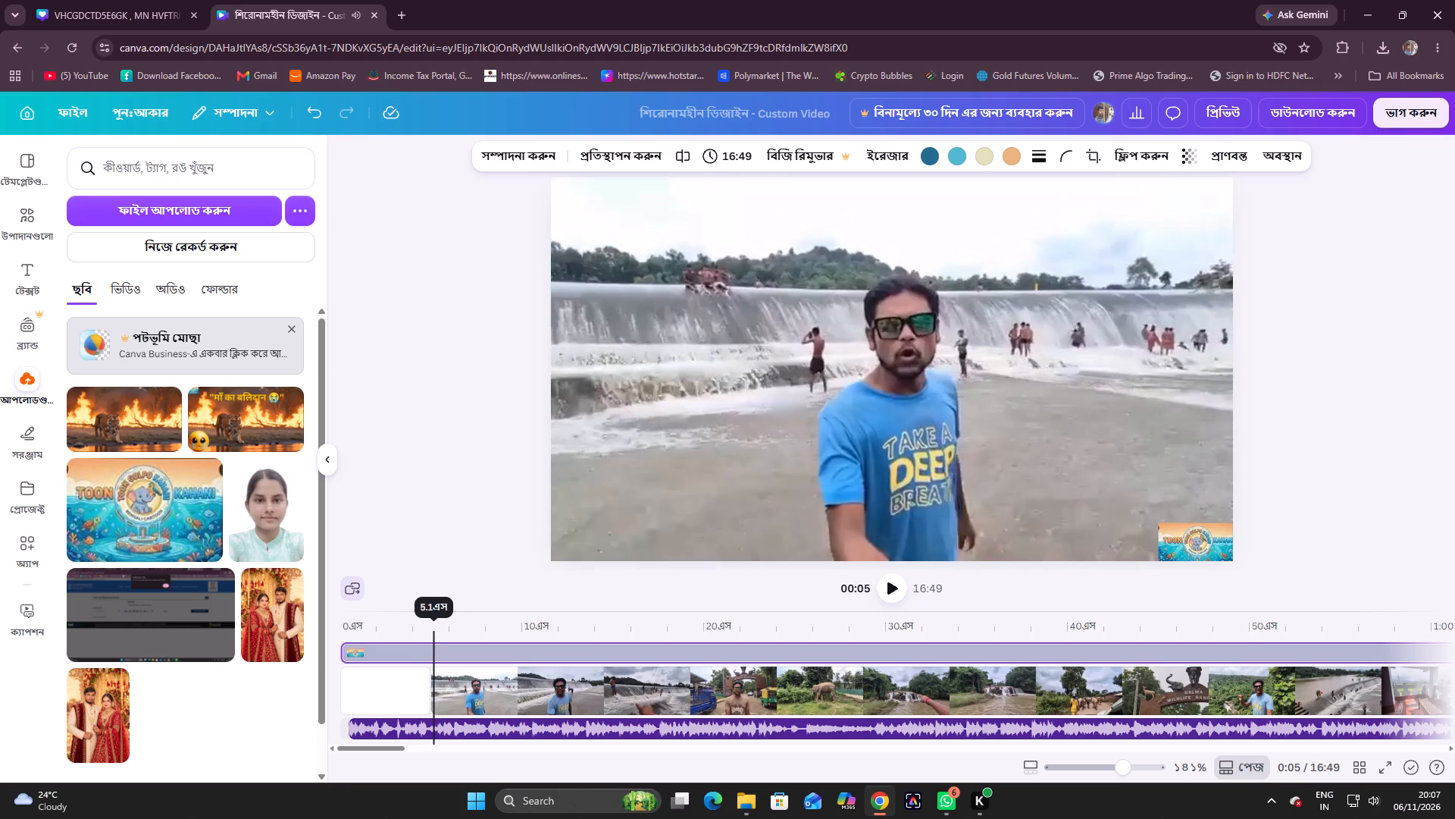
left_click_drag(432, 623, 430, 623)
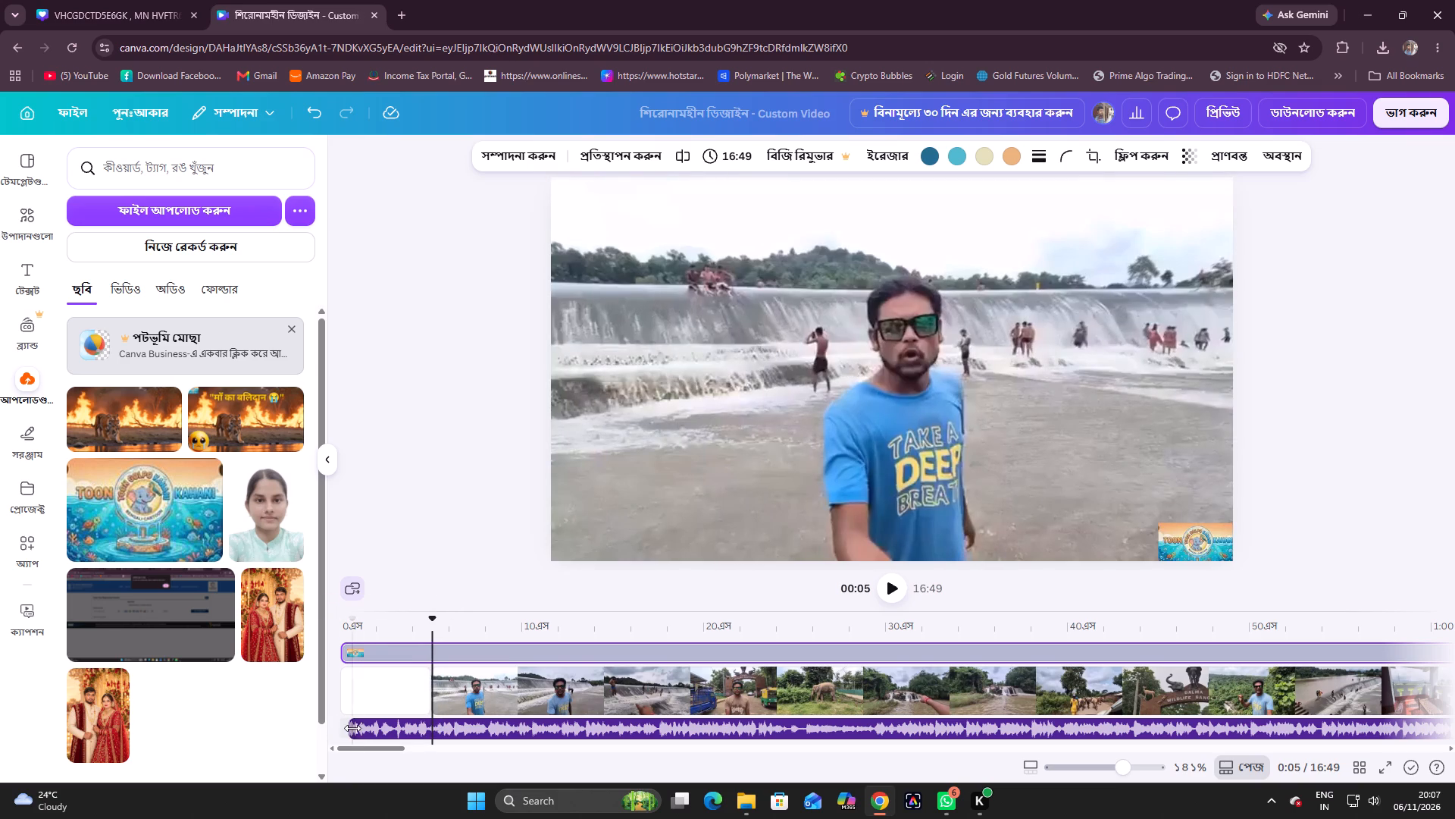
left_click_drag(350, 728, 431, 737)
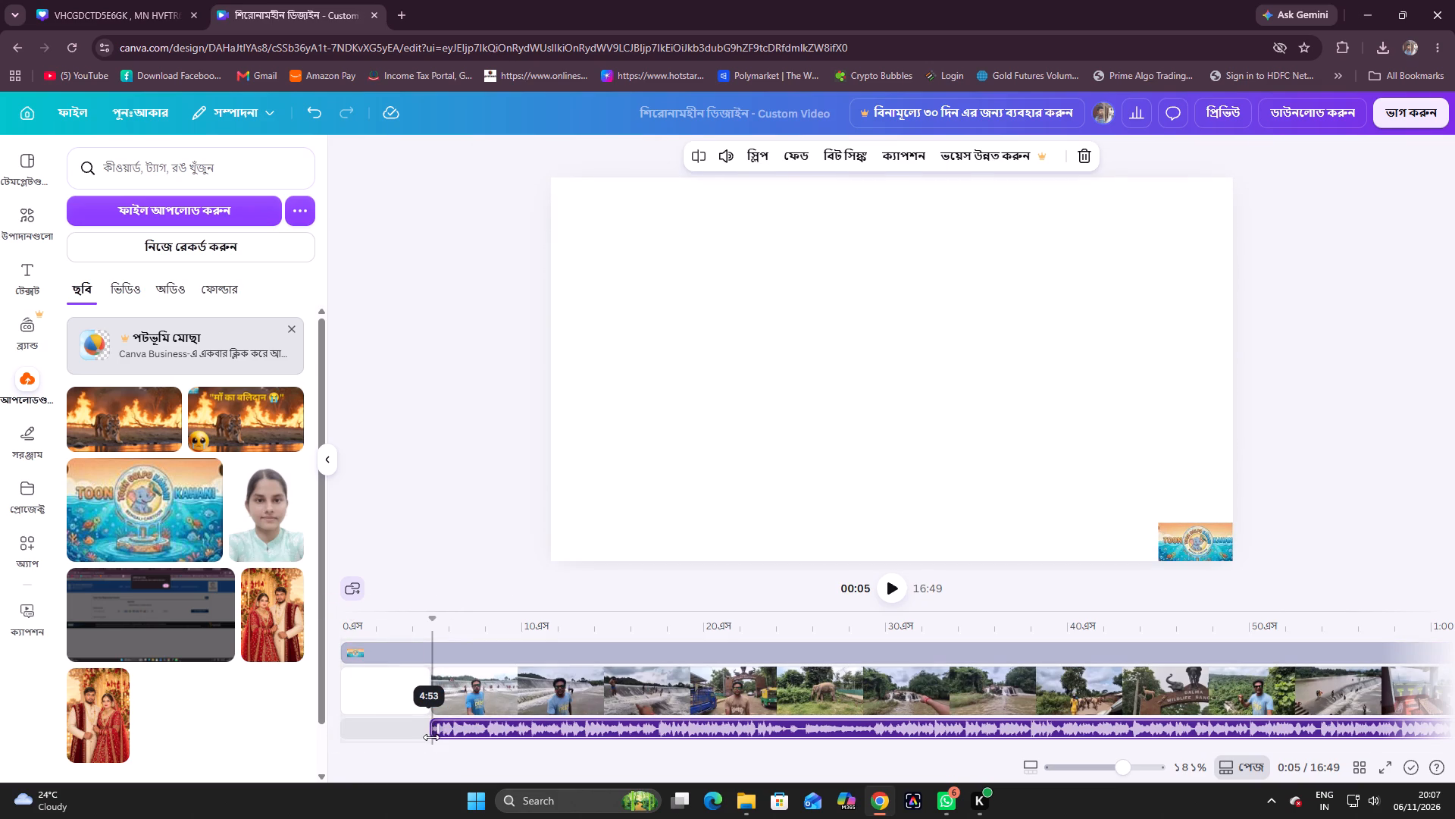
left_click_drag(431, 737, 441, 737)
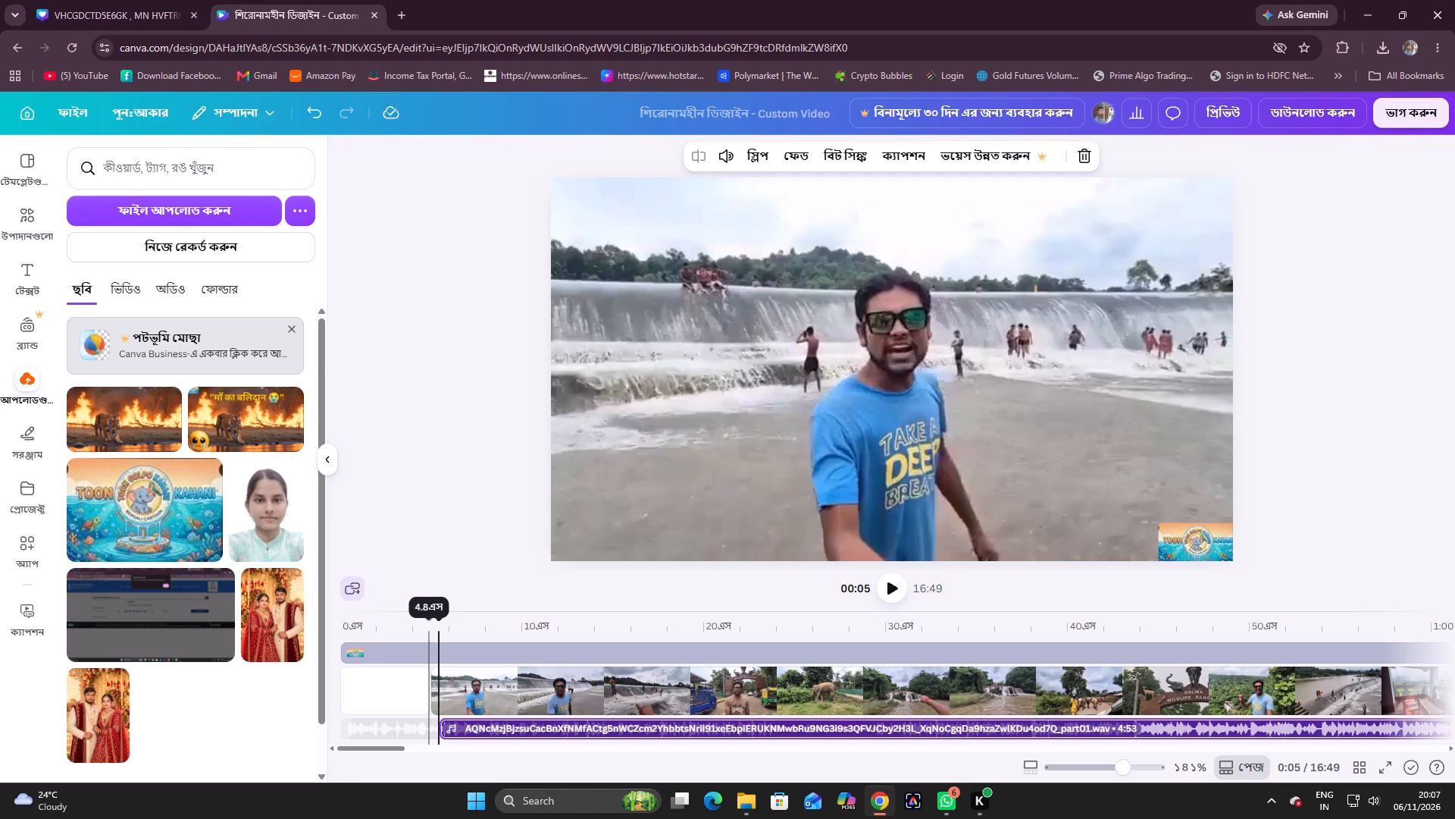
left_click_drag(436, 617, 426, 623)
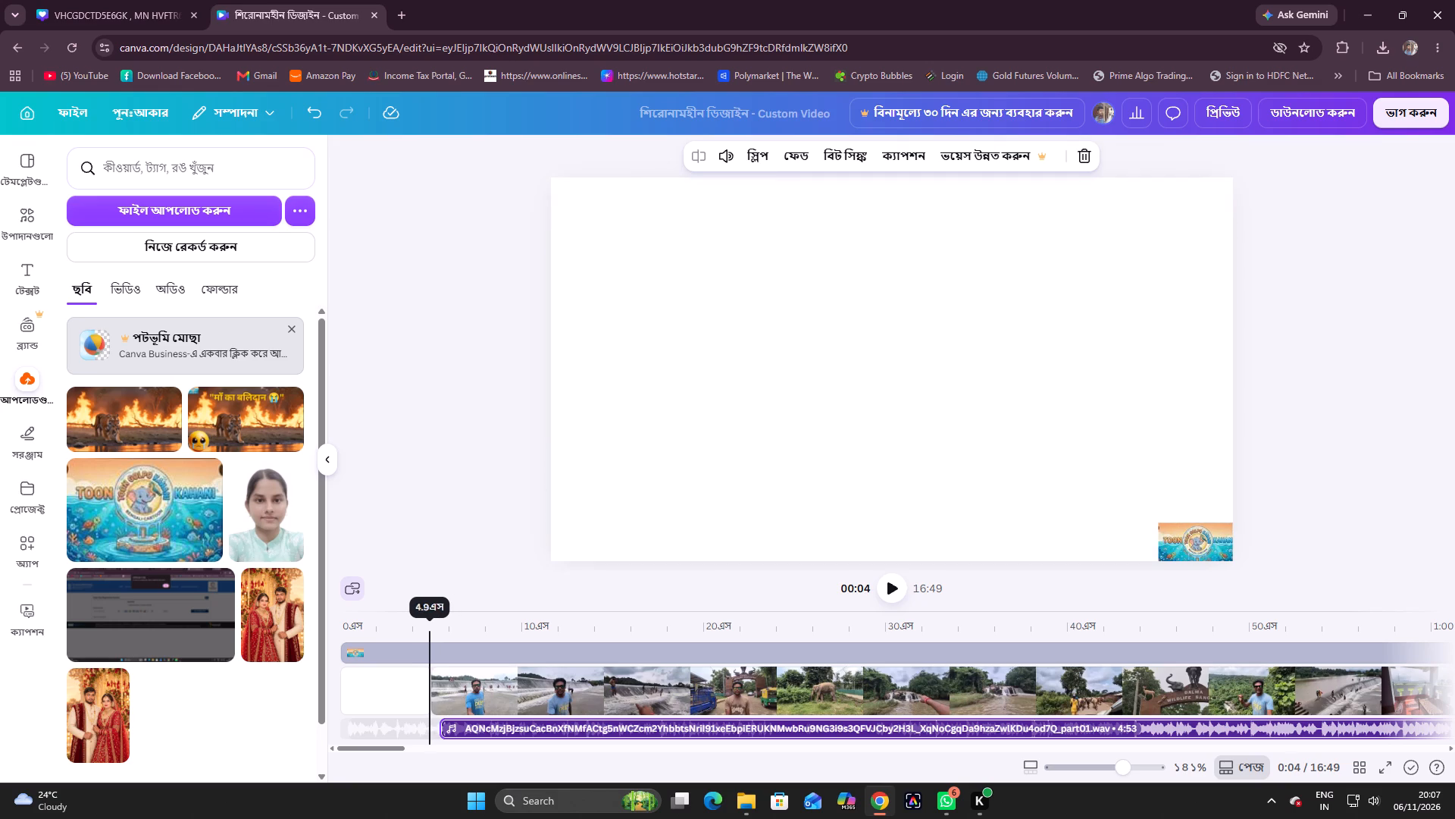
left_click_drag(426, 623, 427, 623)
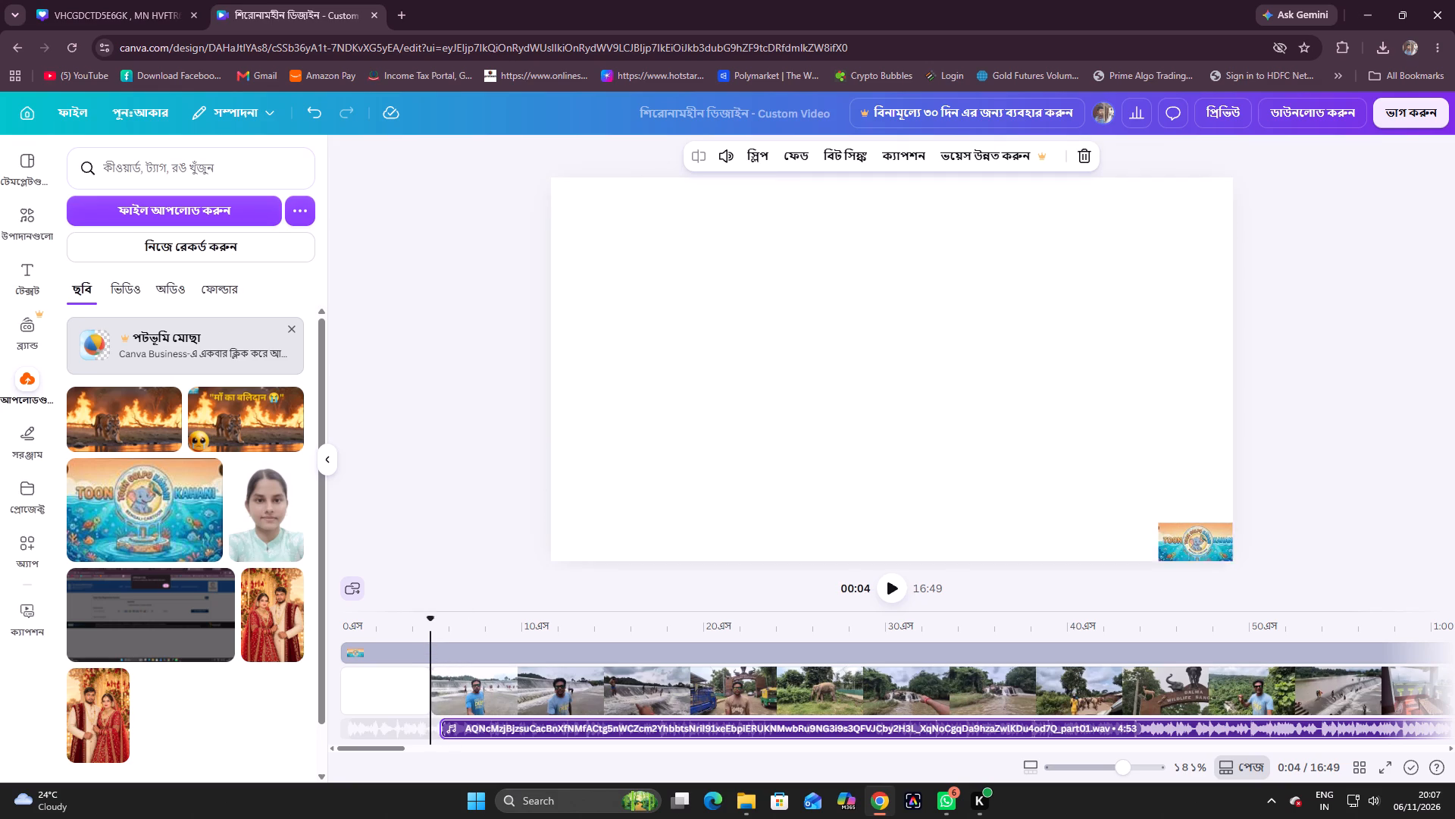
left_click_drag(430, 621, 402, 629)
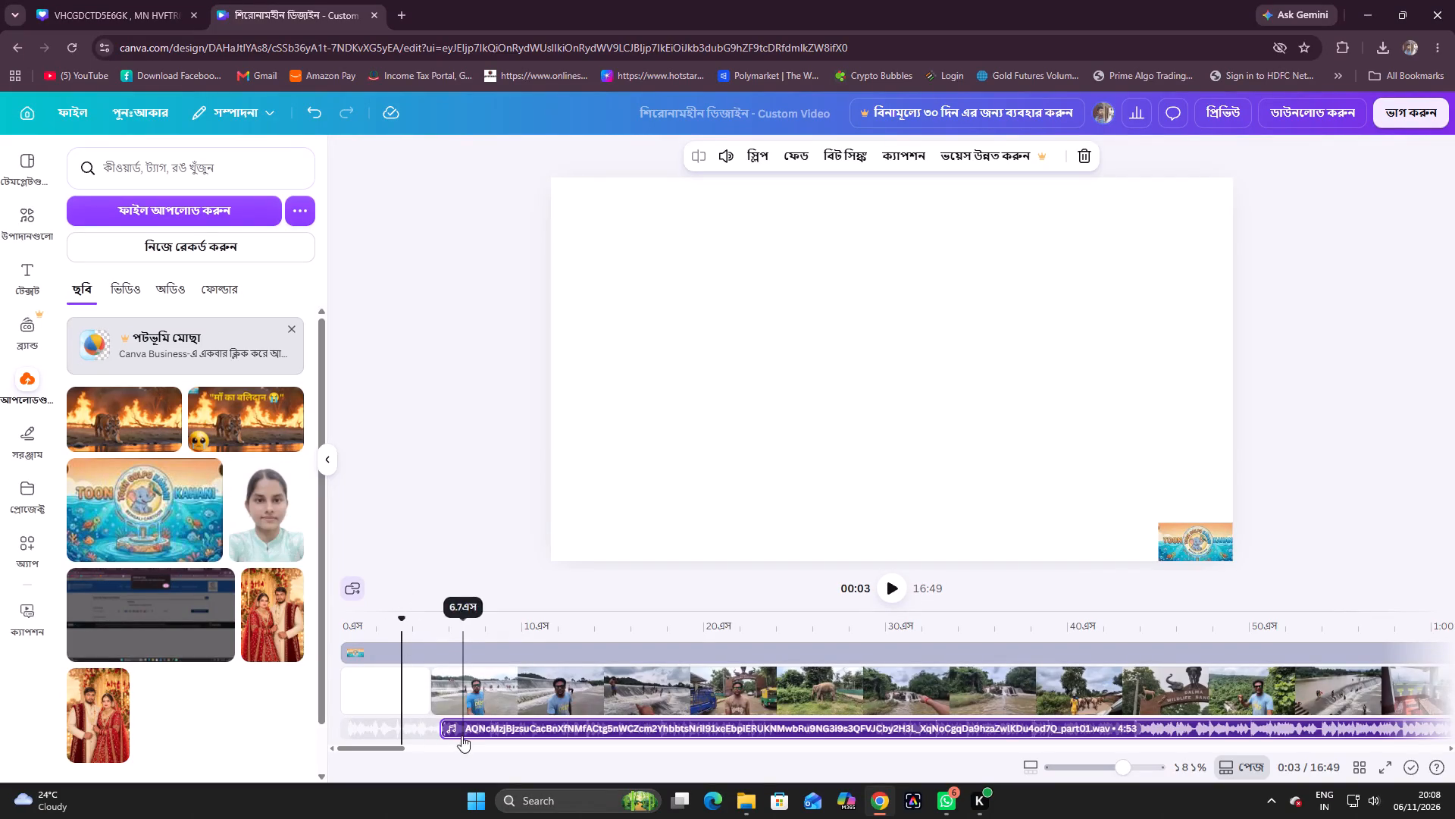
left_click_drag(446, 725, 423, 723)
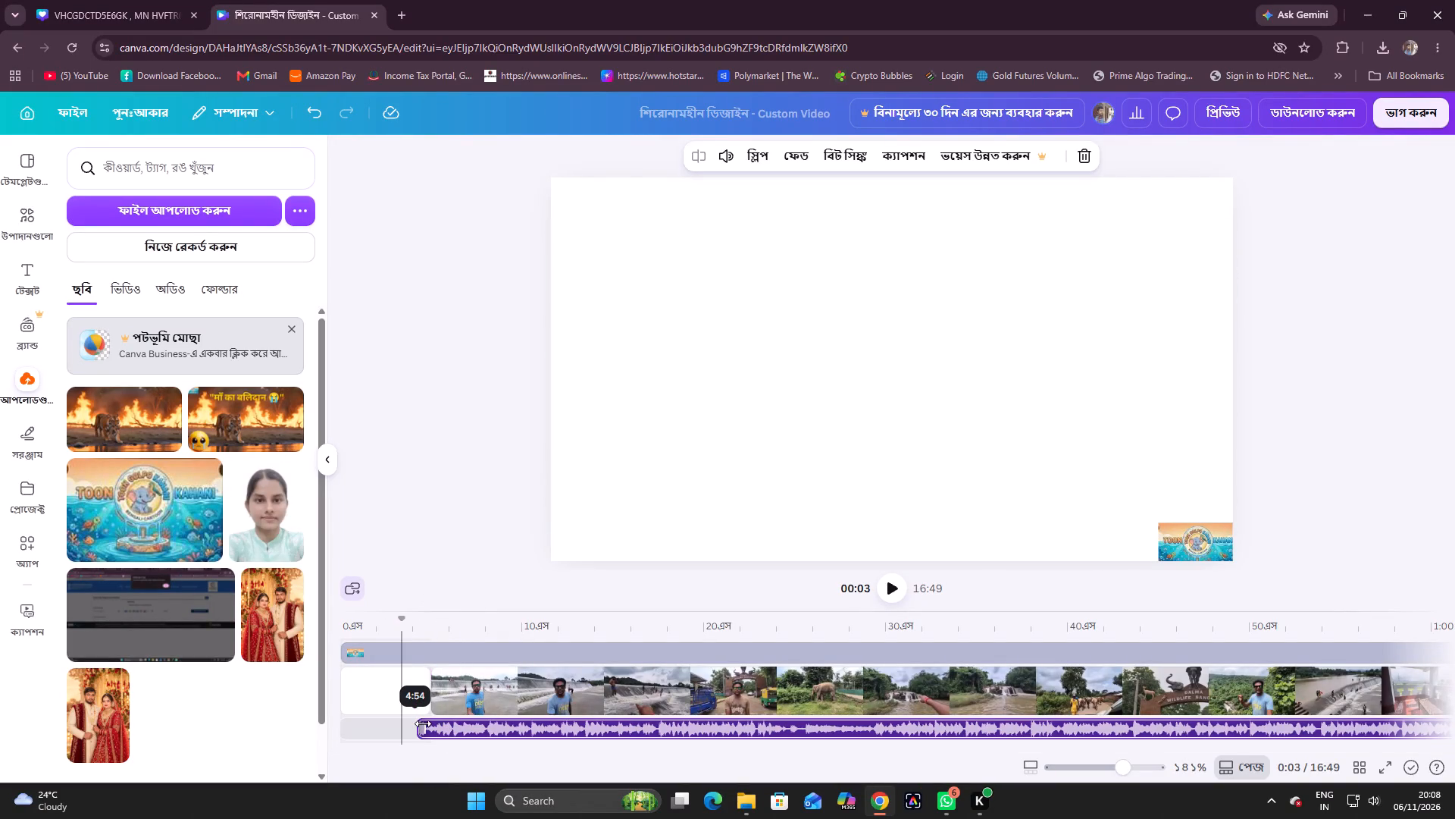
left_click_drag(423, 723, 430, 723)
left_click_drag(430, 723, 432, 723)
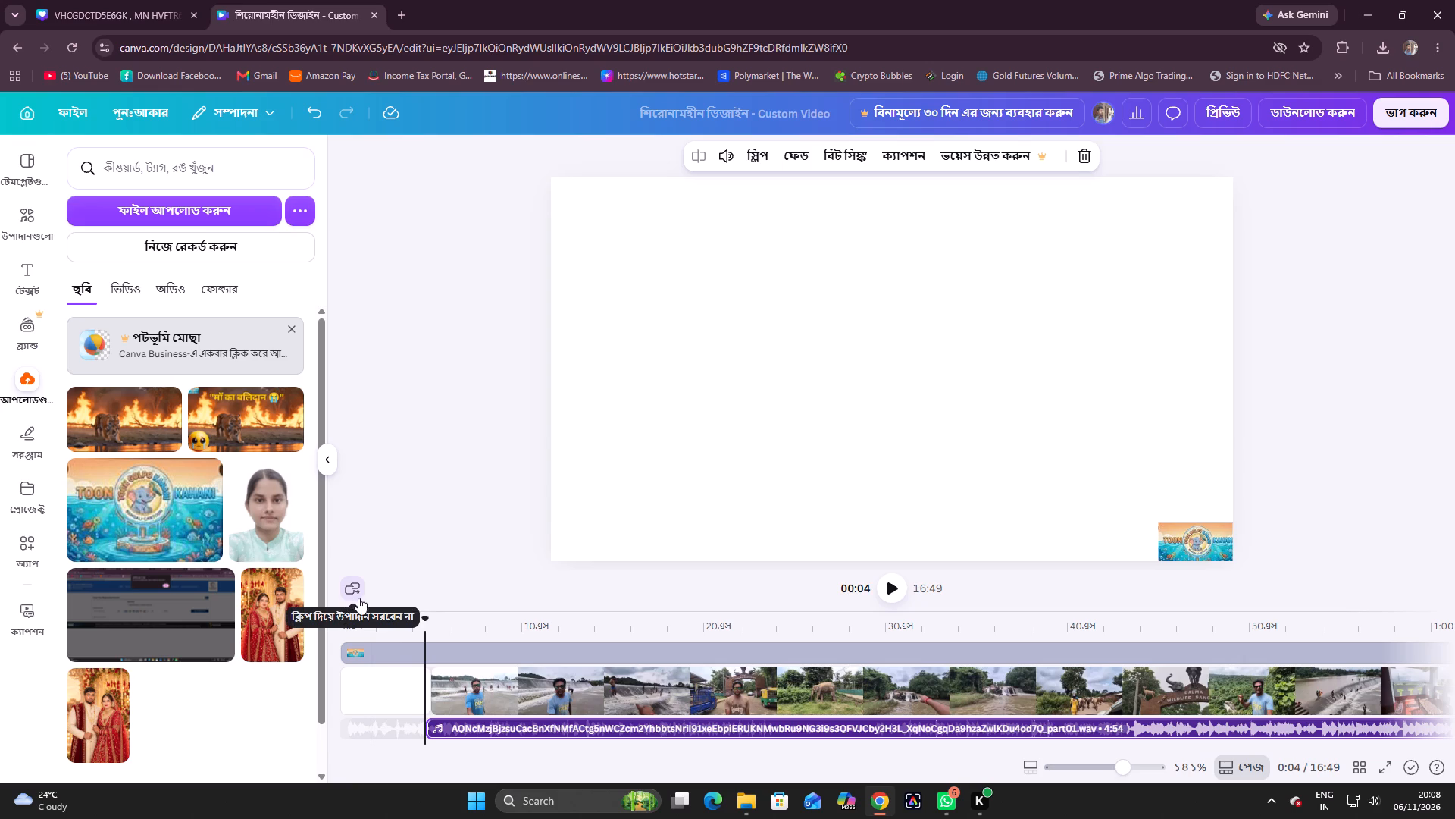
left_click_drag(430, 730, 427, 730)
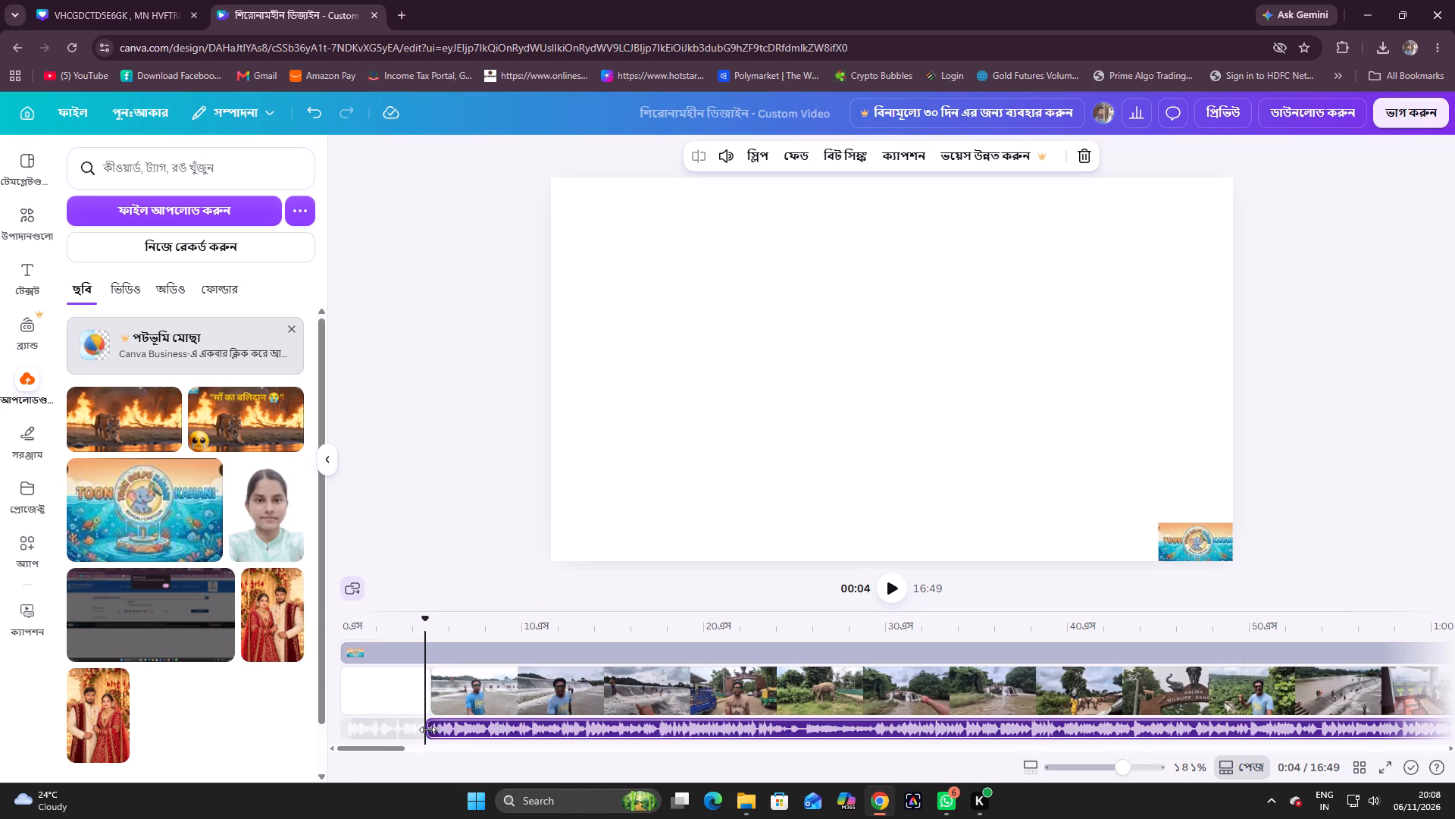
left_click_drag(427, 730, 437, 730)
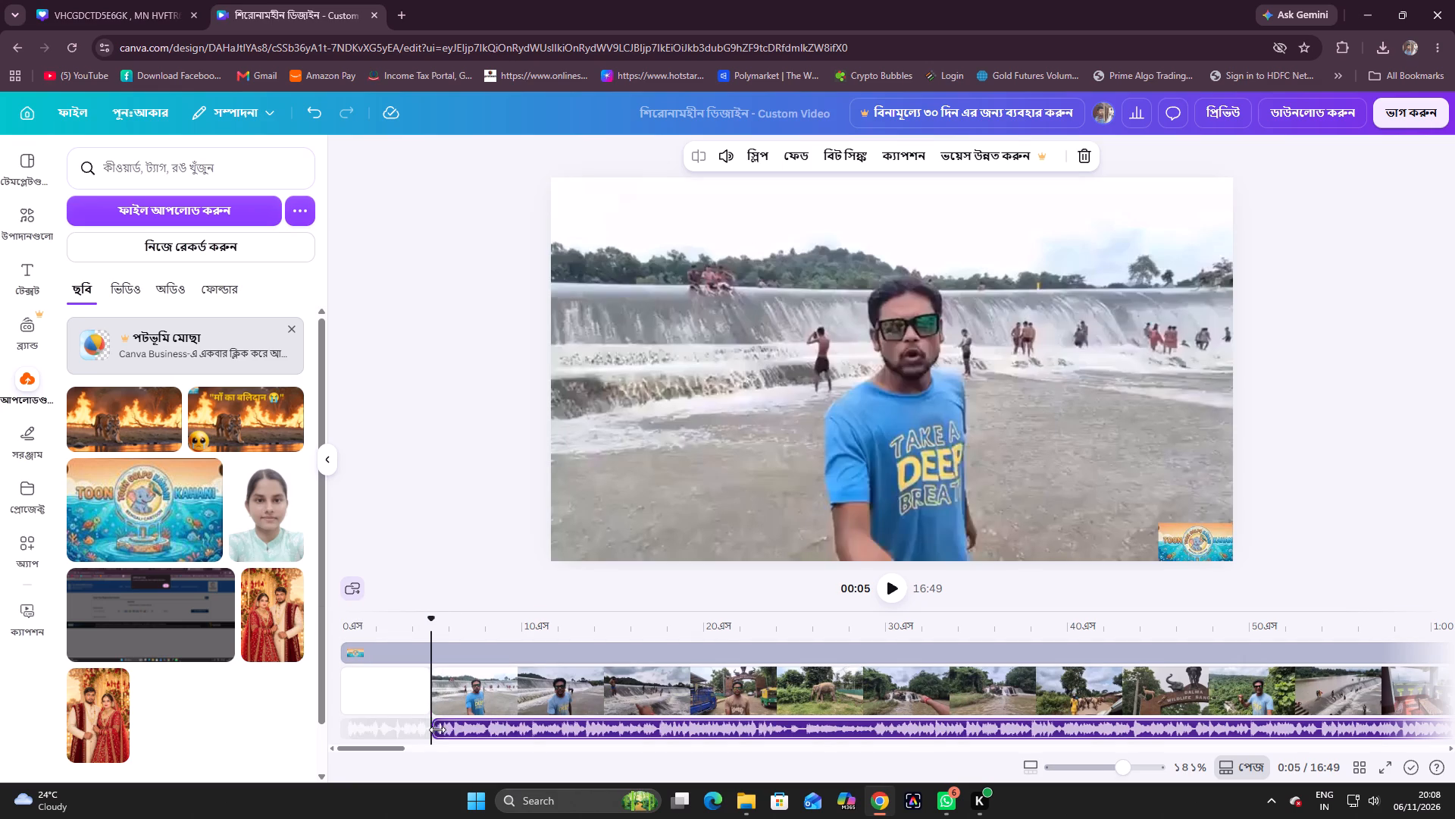
Play the video with the trimmed audio from about 5 seconds, and return the playhead to the start of the timeline.
left_click(891, 585)
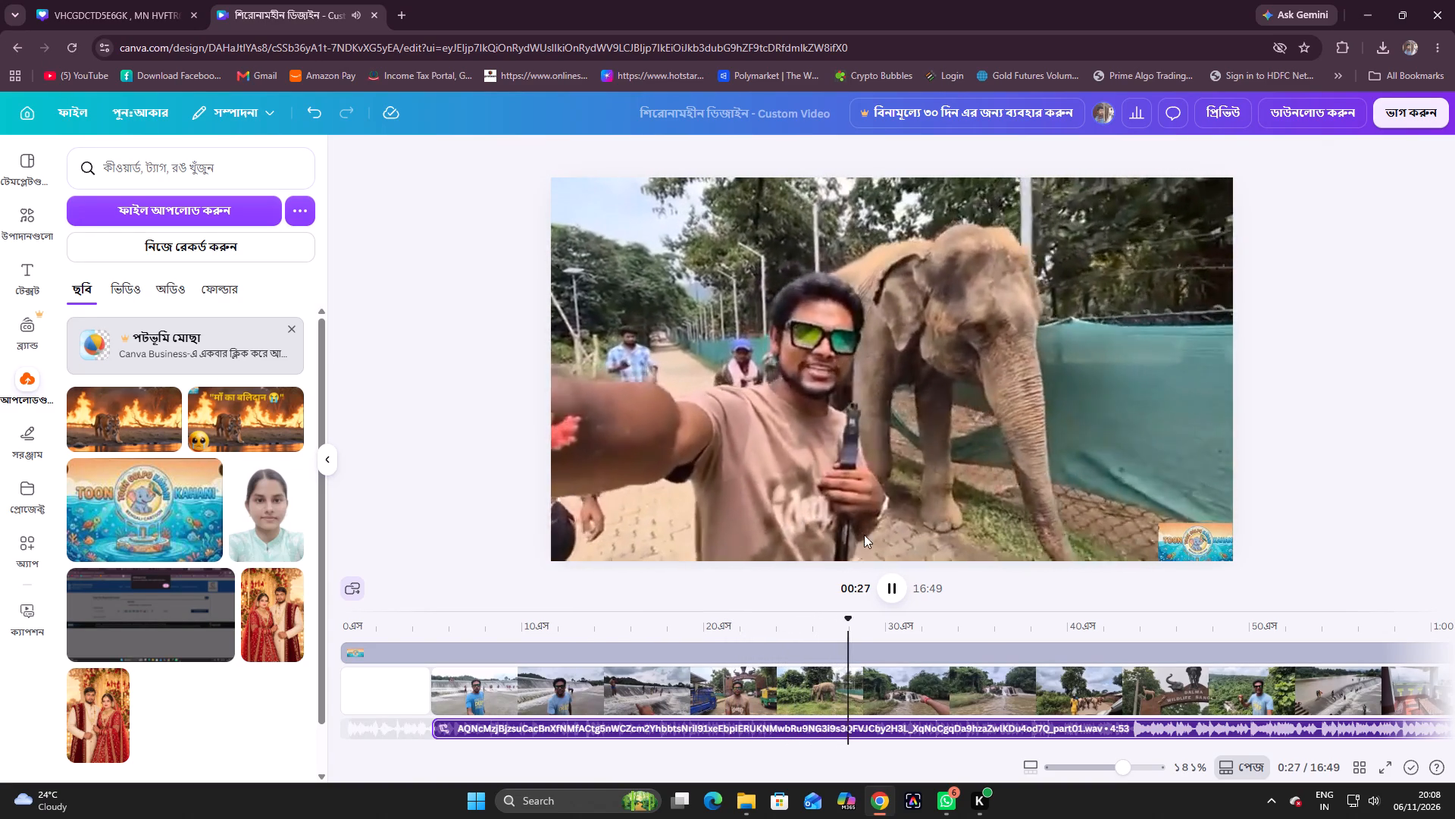
left_click_drag(873, 618, 838, 620)
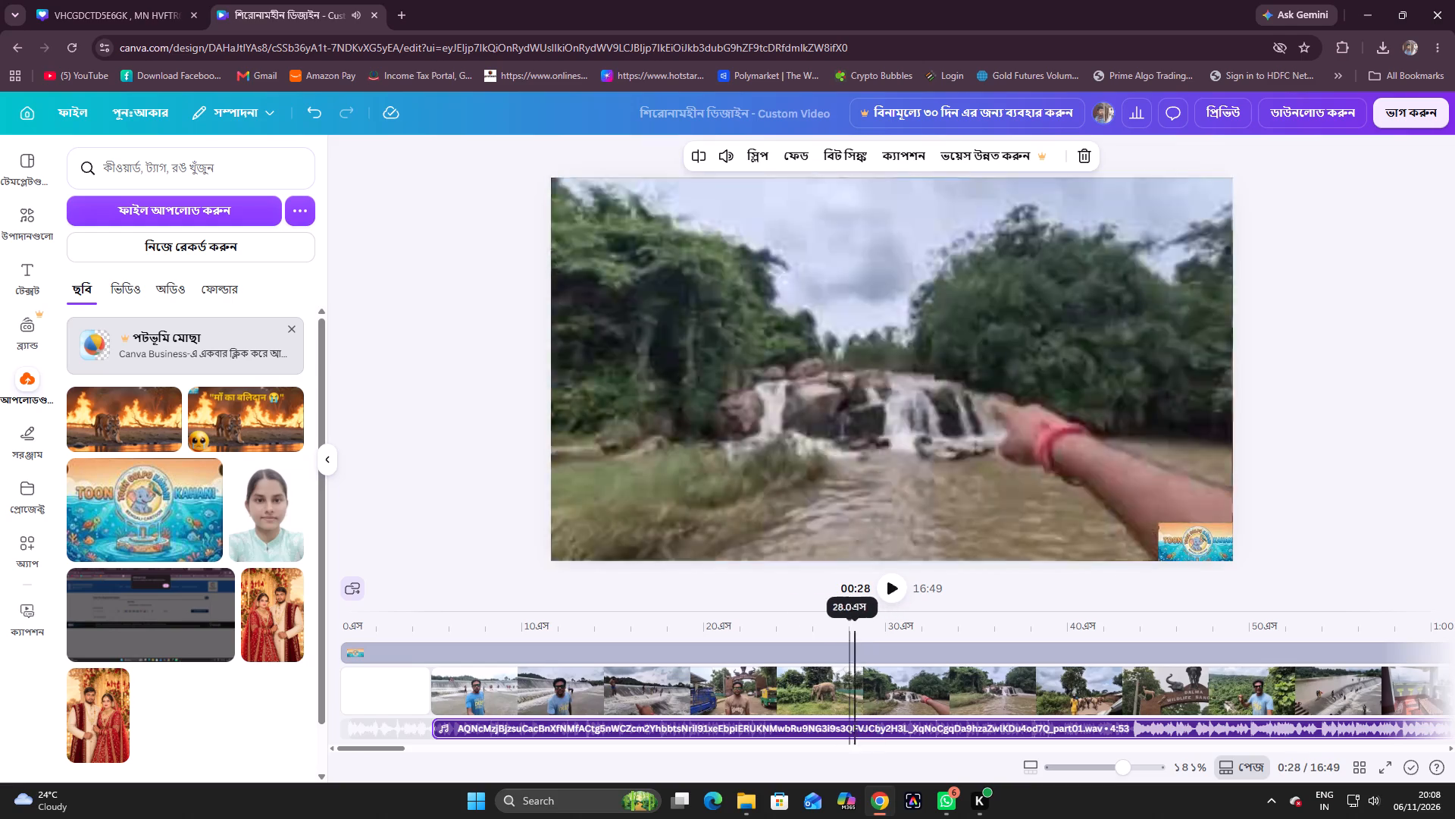
left_click_drag(838, 620, 336, 678)
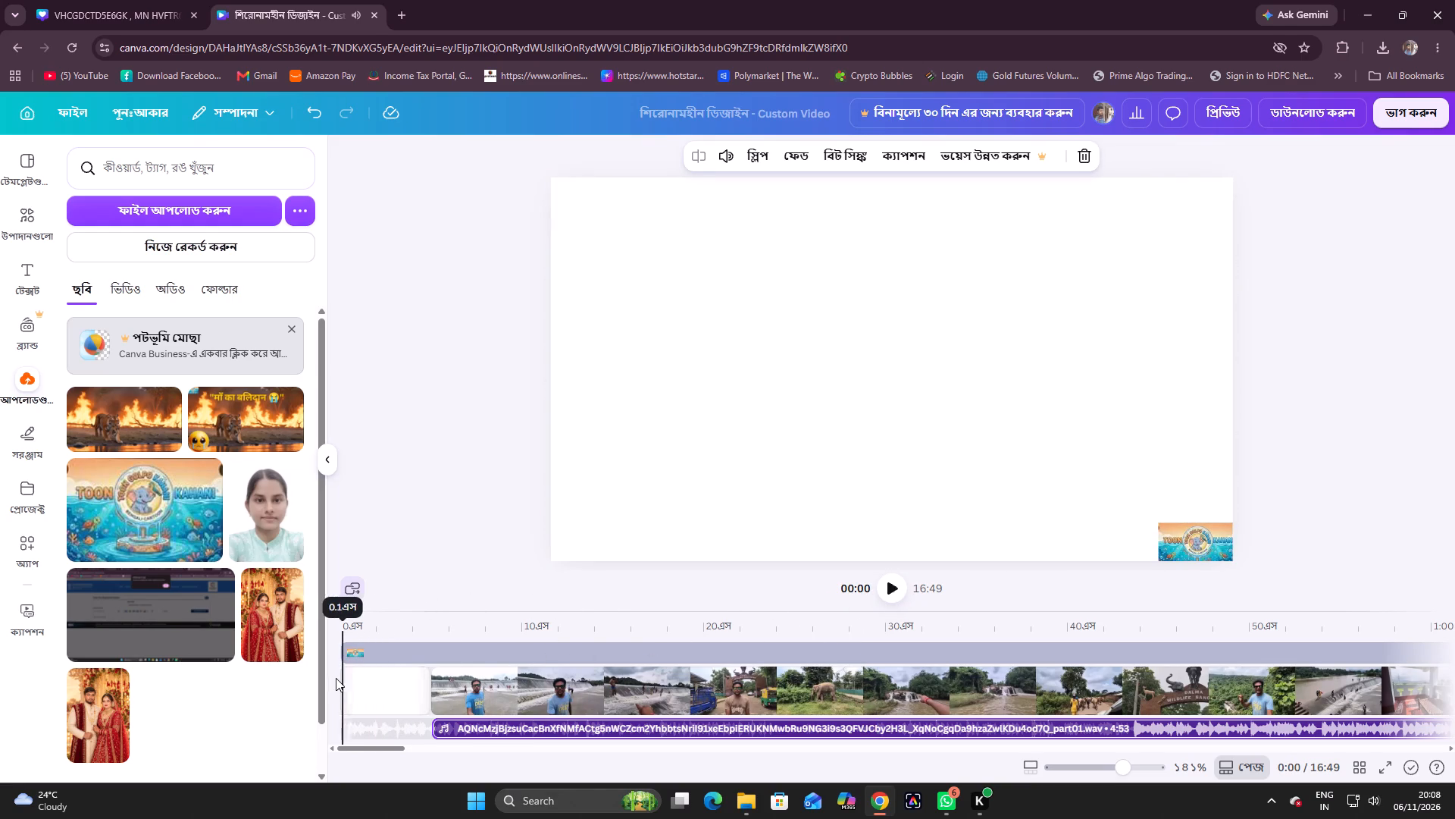
left_click_drag(336, 678, 334, 678)
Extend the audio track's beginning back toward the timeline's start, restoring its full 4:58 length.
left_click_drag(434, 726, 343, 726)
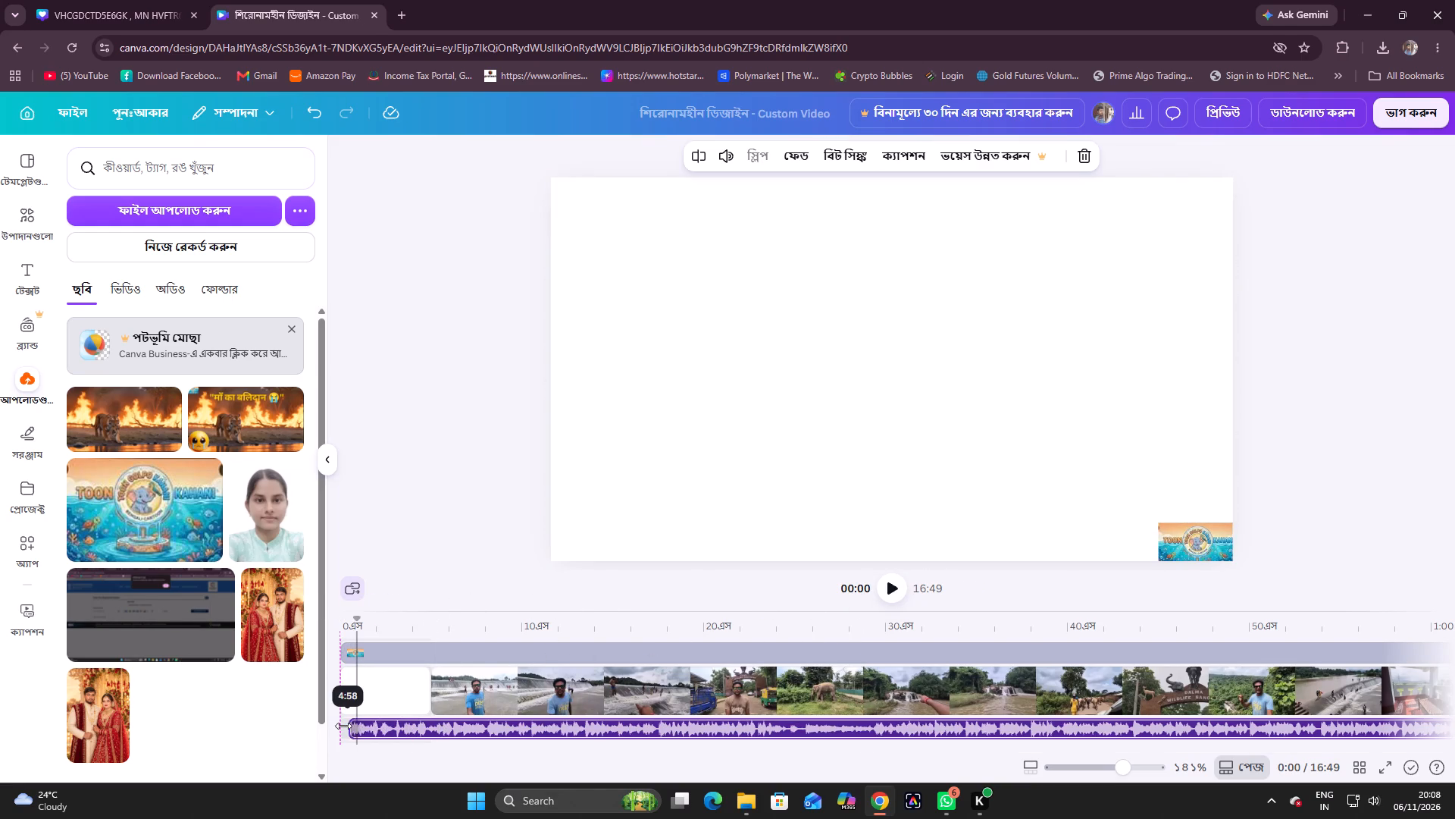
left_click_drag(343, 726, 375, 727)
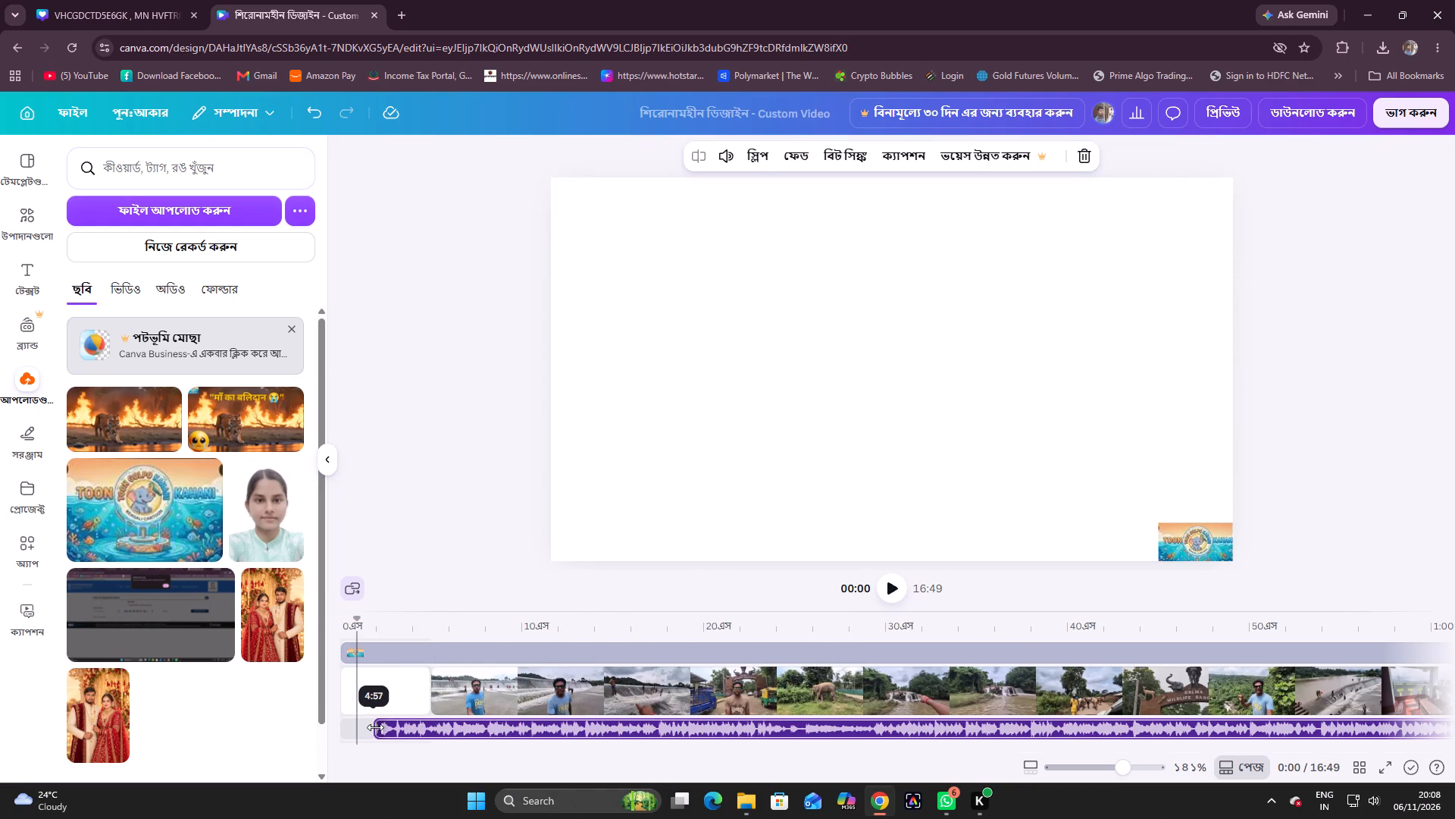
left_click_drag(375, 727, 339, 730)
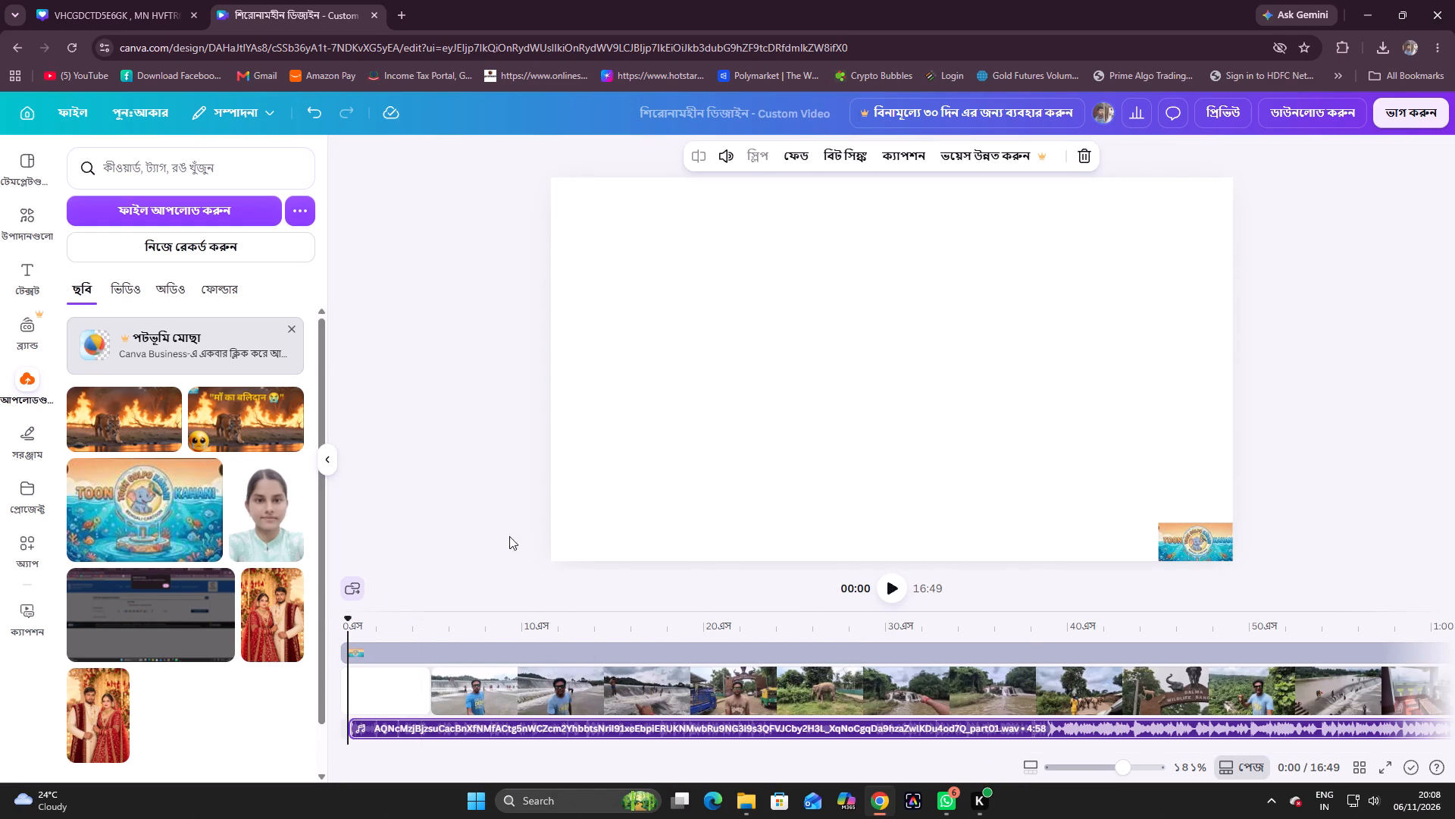
Play the video's first 10 seconds or so with the full-length audio, and pause.
left_click(893, 590)
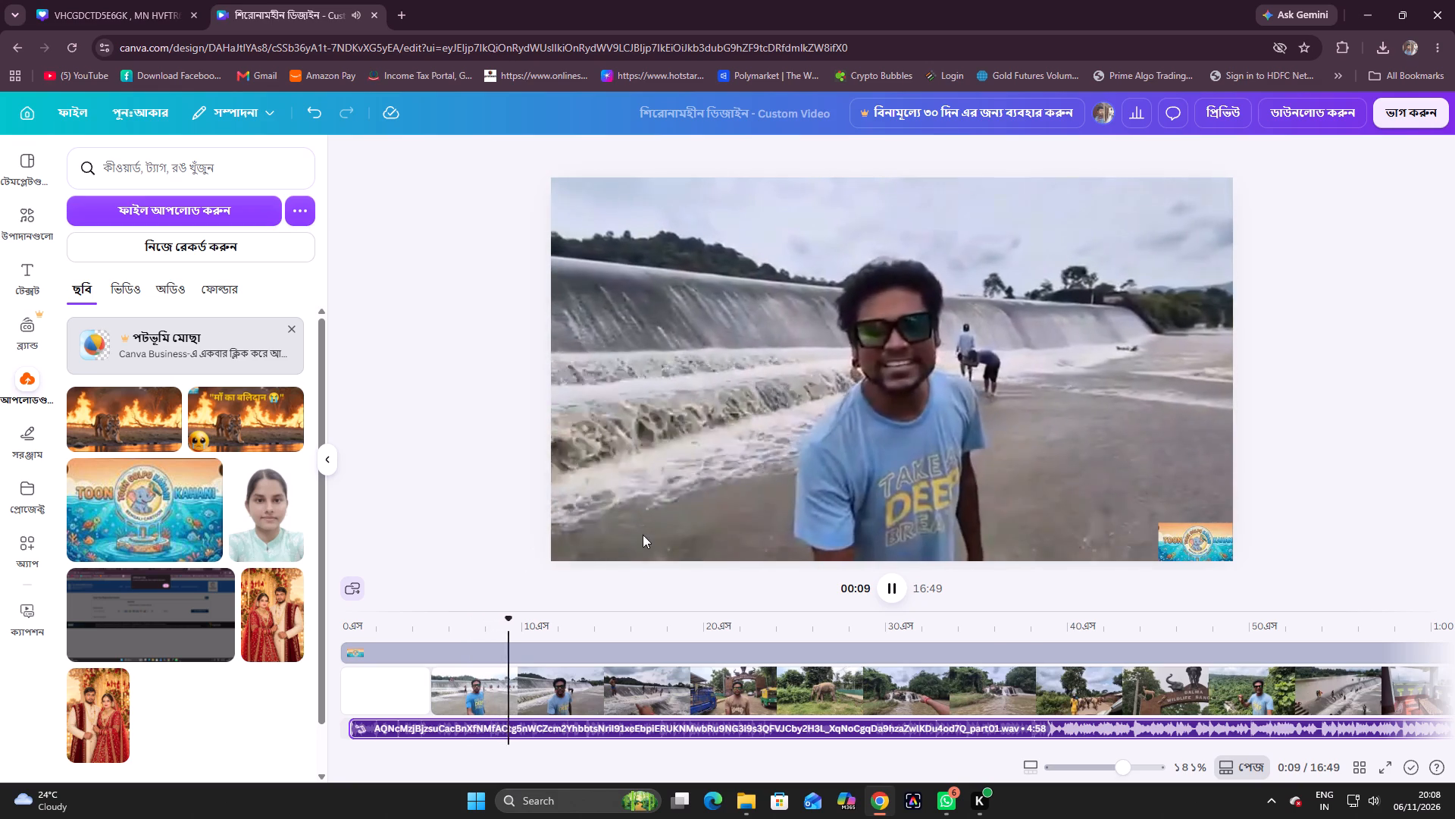
left_click(898, 590)
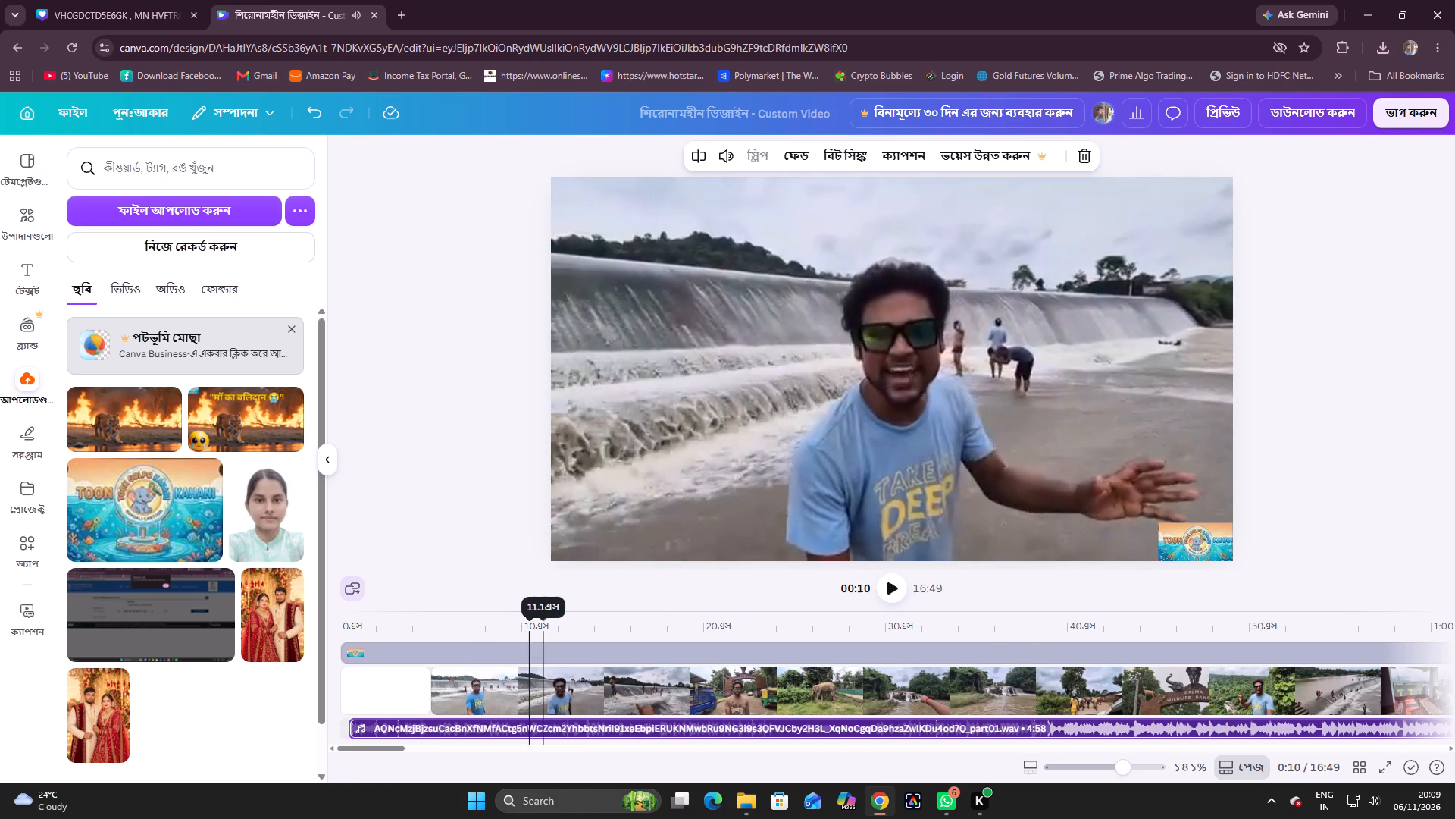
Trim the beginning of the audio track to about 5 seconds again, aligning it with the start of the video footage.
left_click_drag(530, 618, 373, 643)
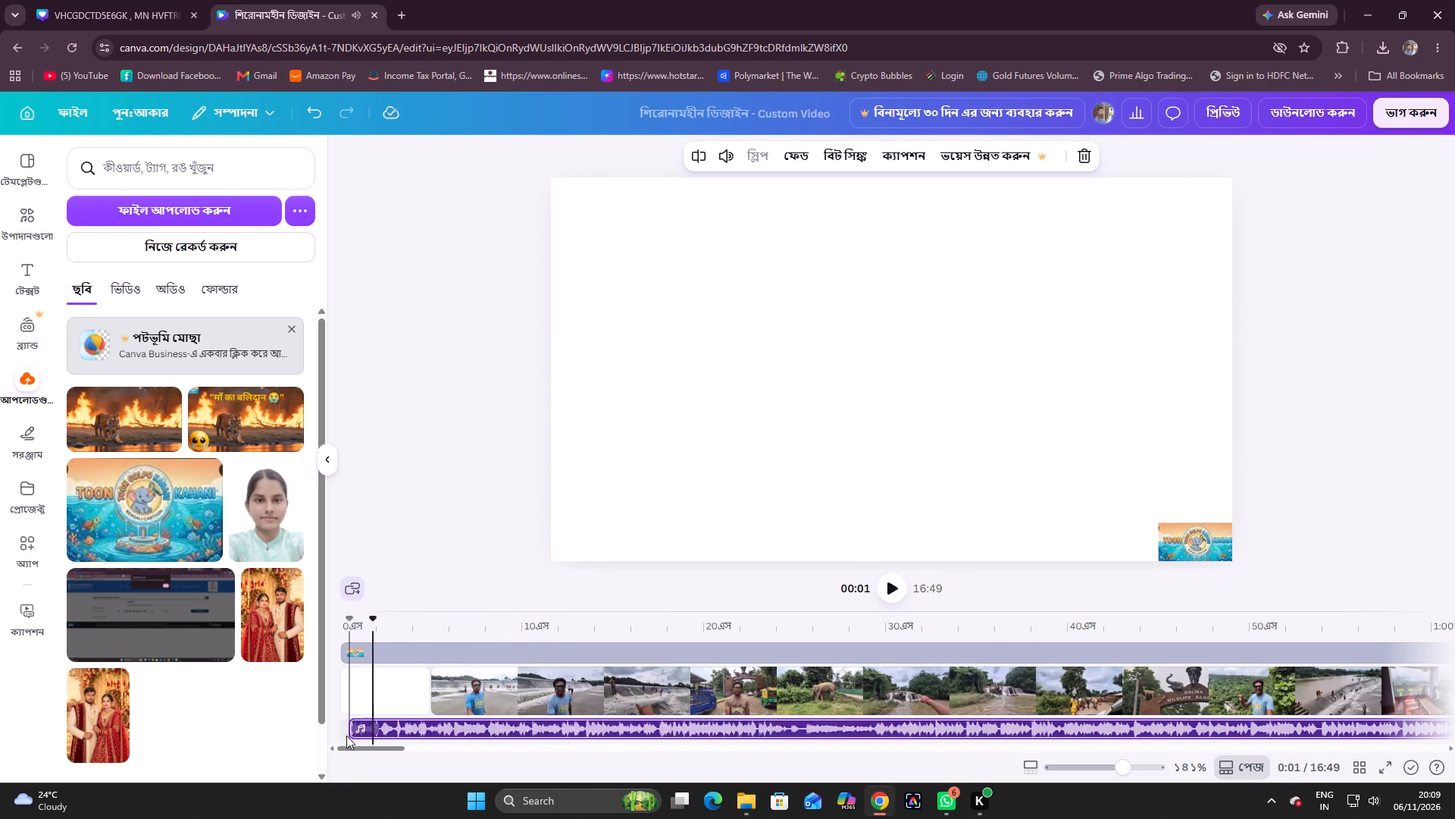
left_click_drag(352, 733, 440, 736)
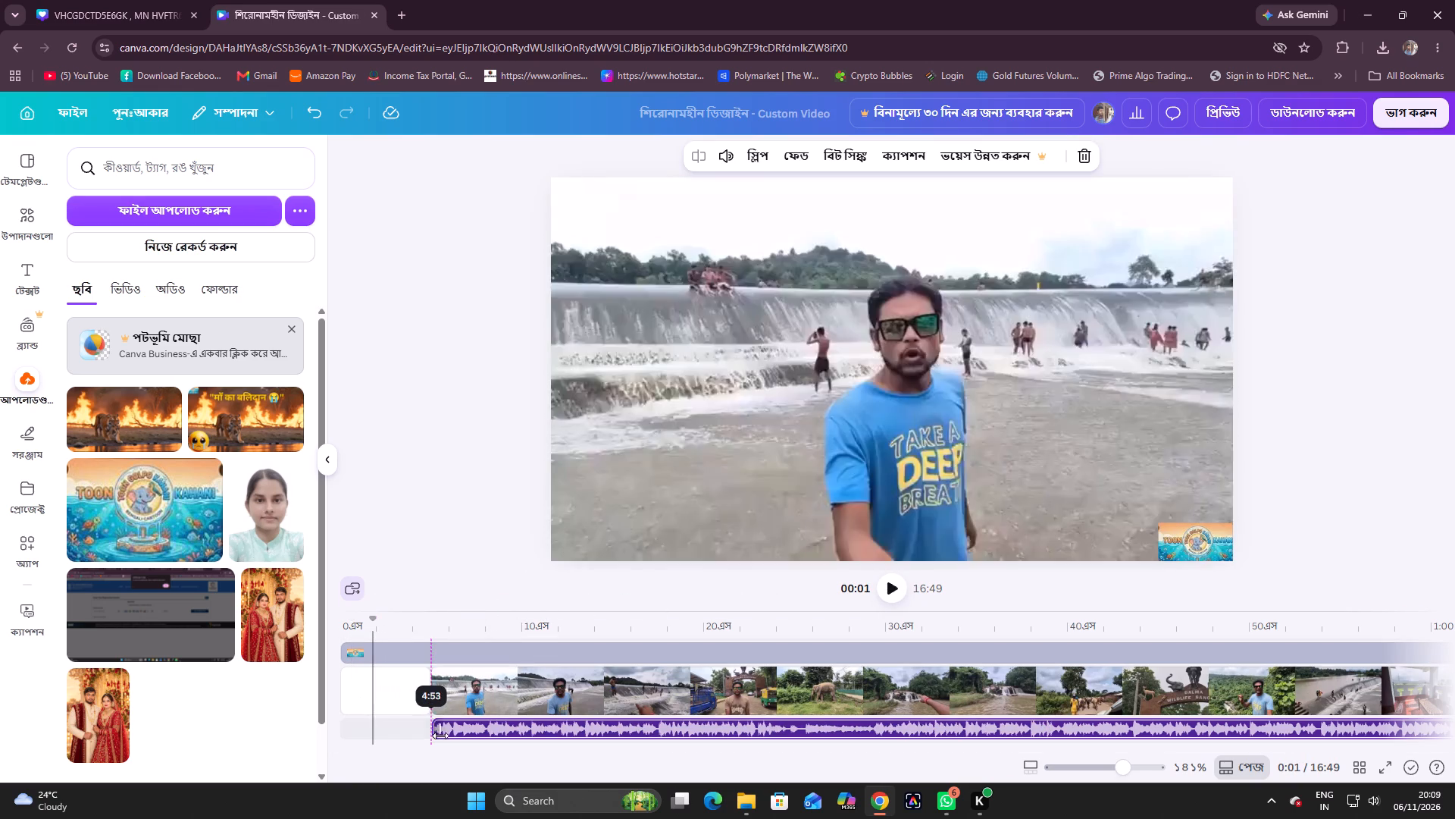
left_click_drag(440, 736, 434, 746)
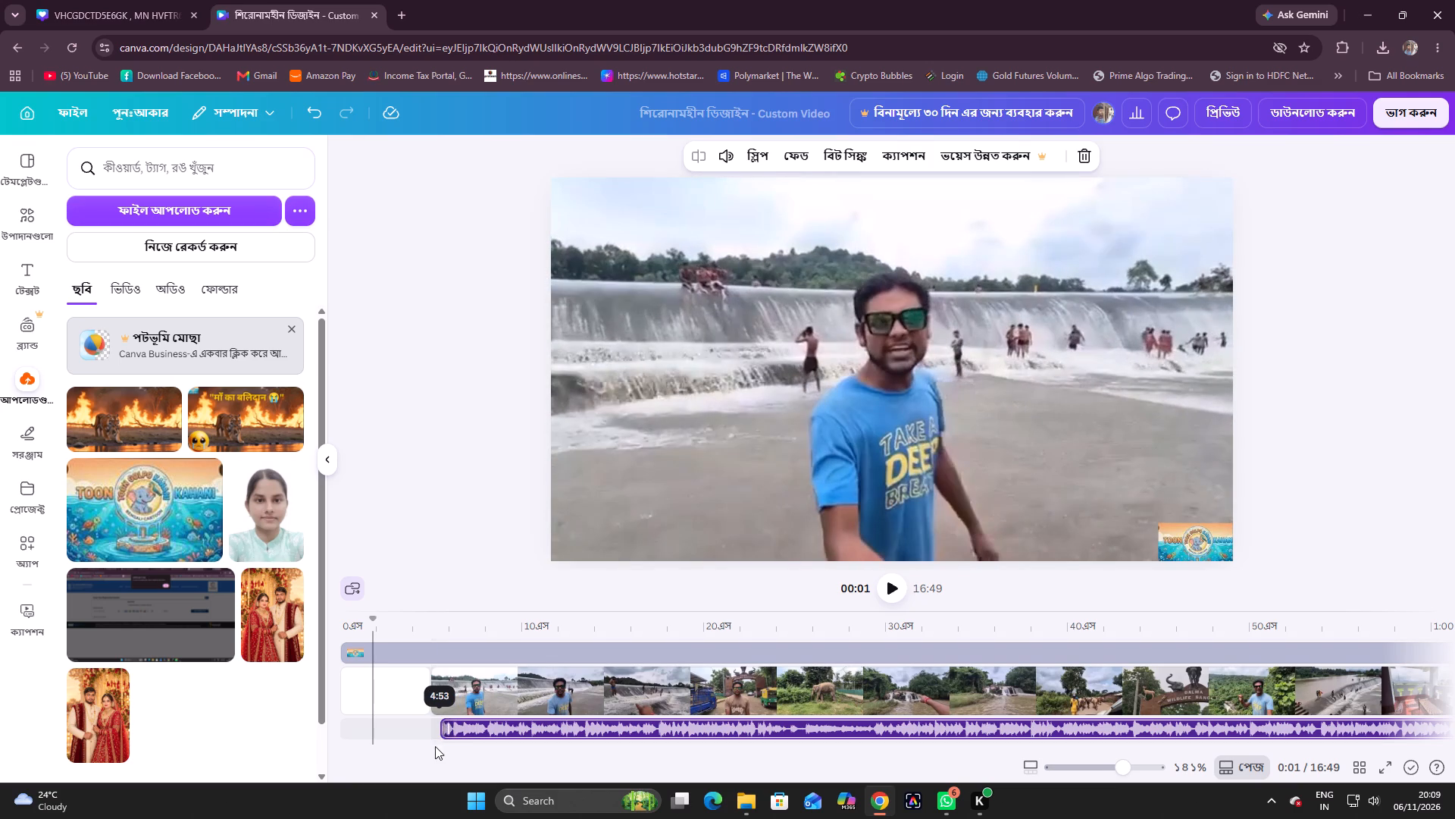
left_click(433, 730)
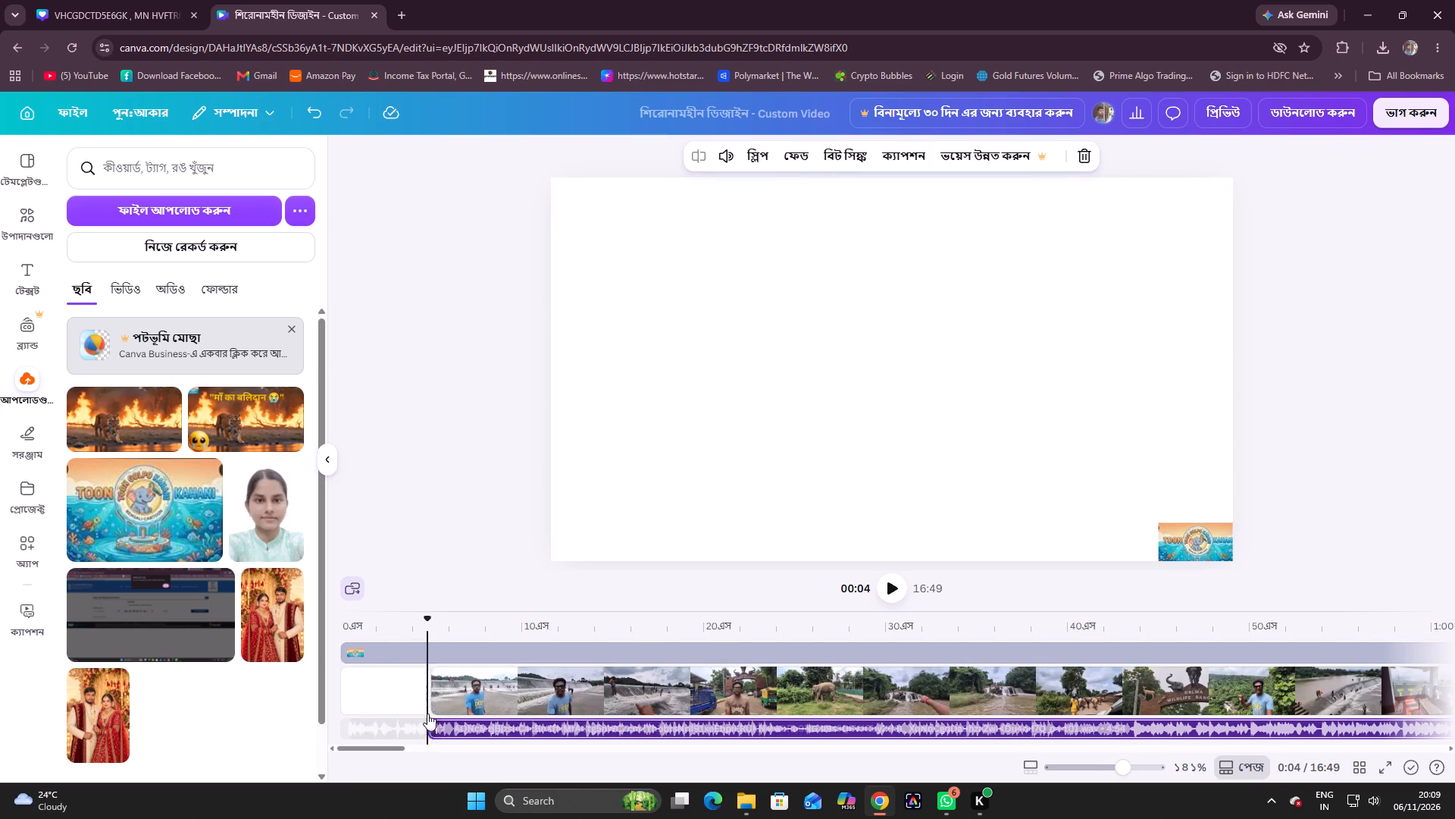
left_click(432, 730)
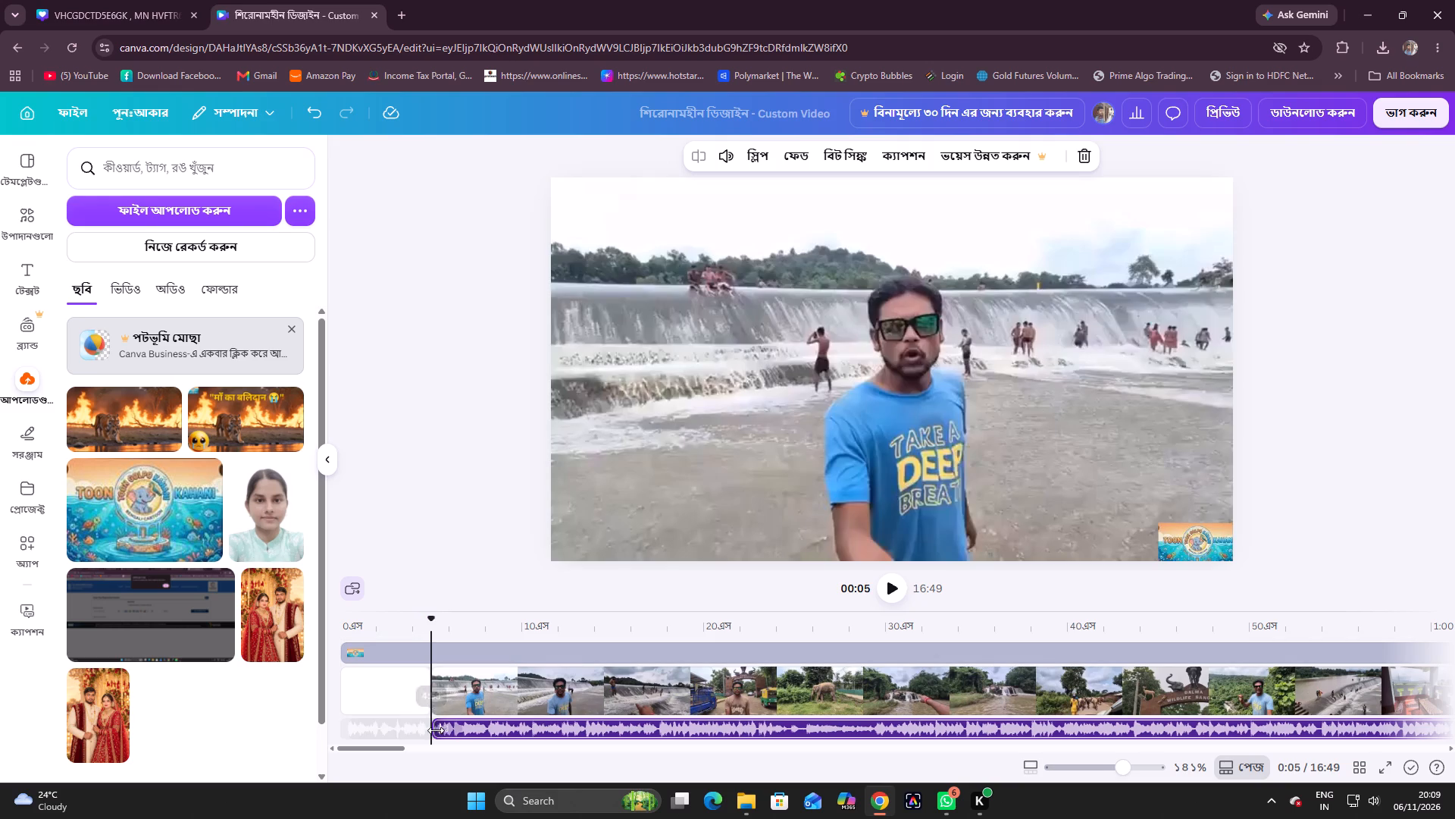
Play the opening seconds of footage with the trimmed audio from about 5 seconds, replay them, and return the playhead to the start.
left_click(890, 601)
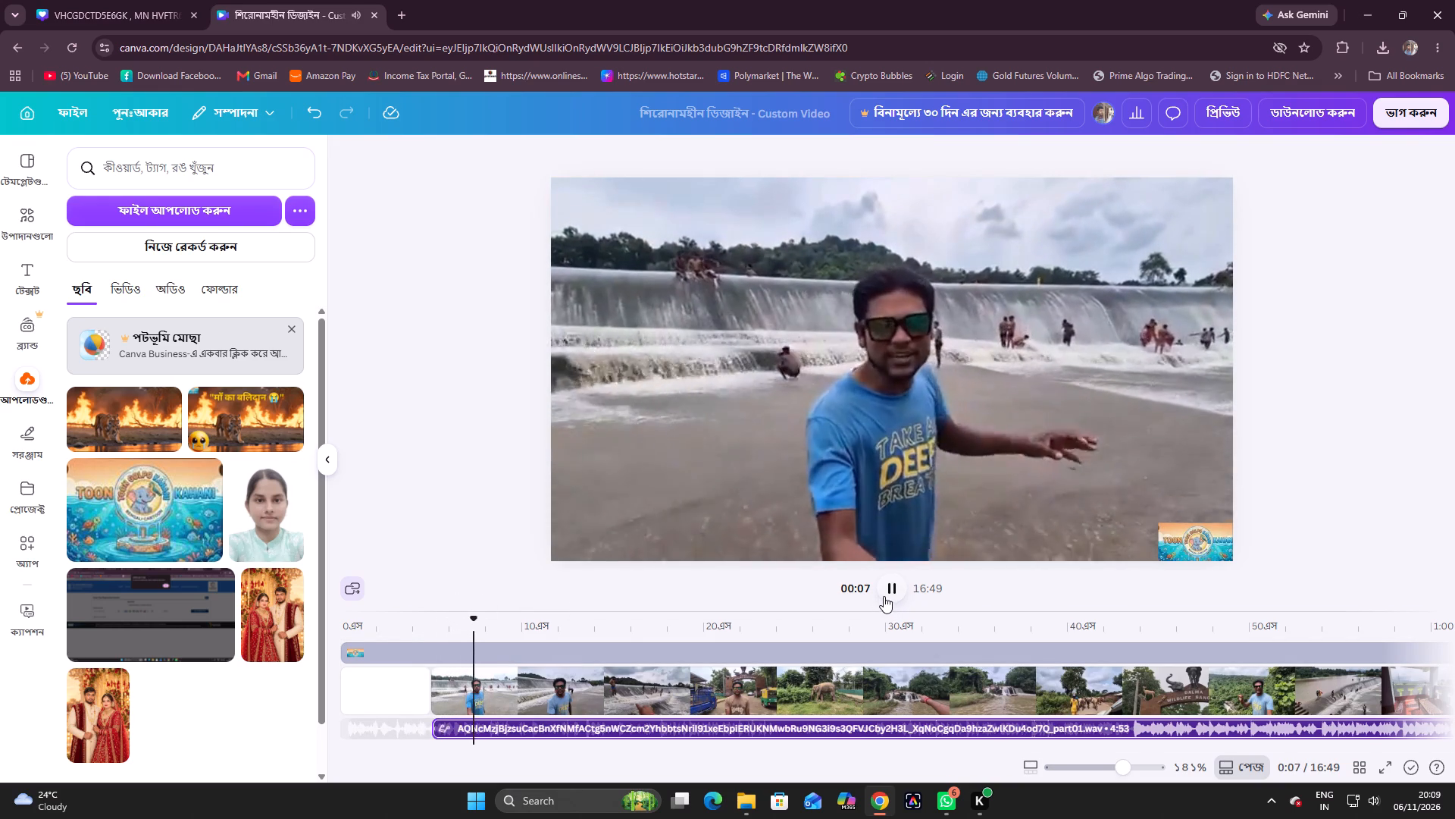
left_click(893, 592)
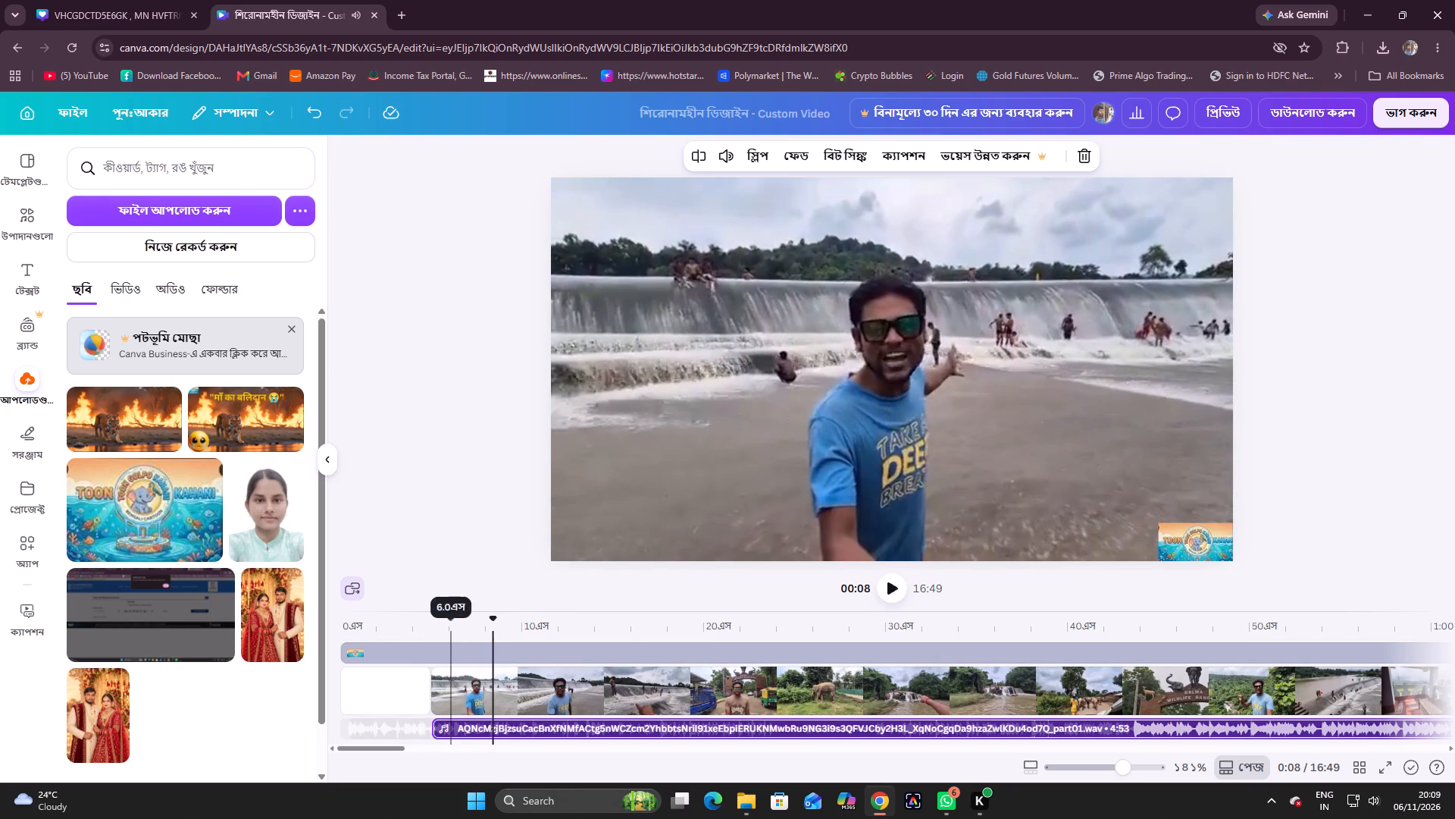
left_click_drag(493, 617, 471, 623)
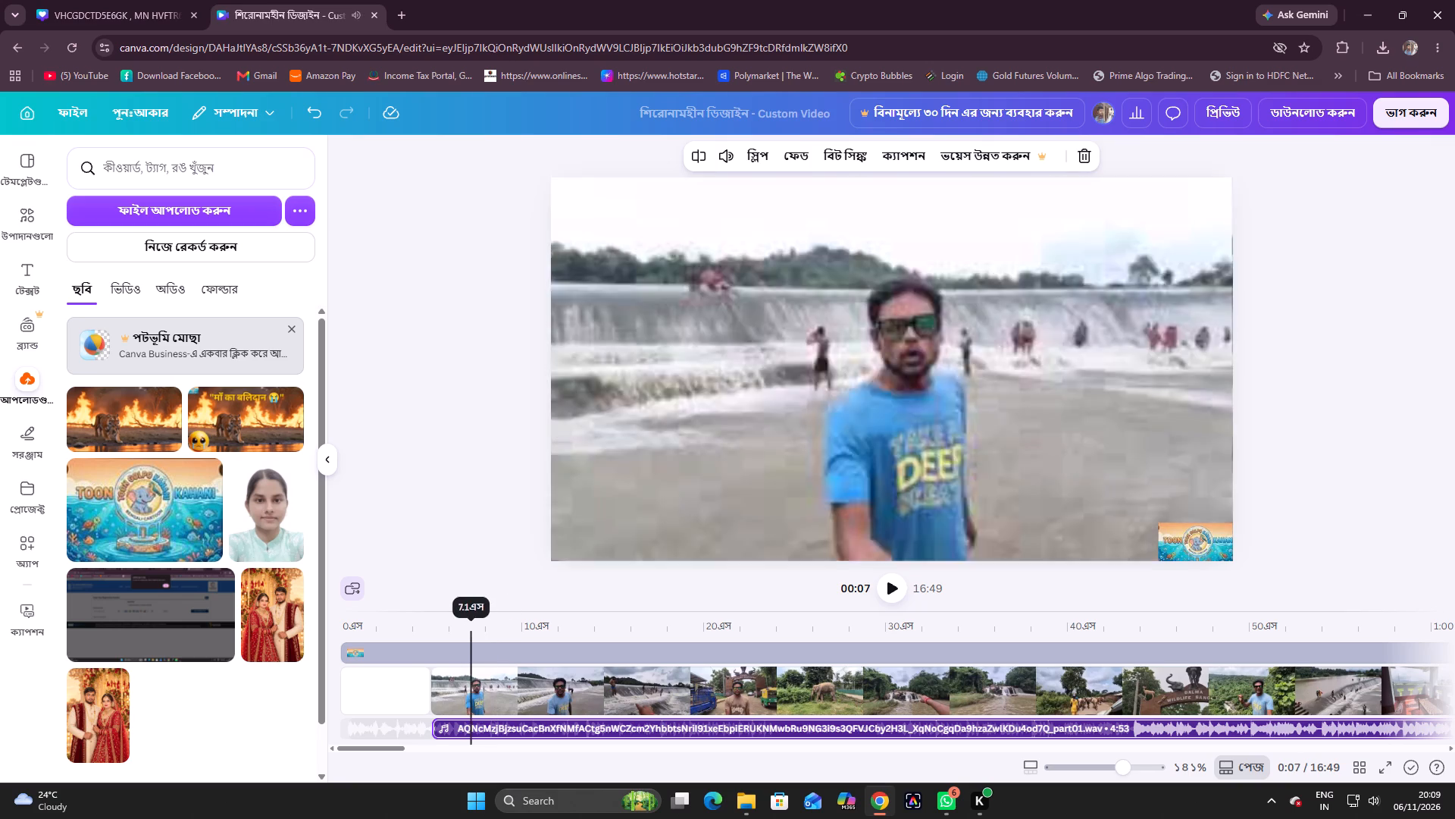
left_click_drag(471, 623, 432, 633)
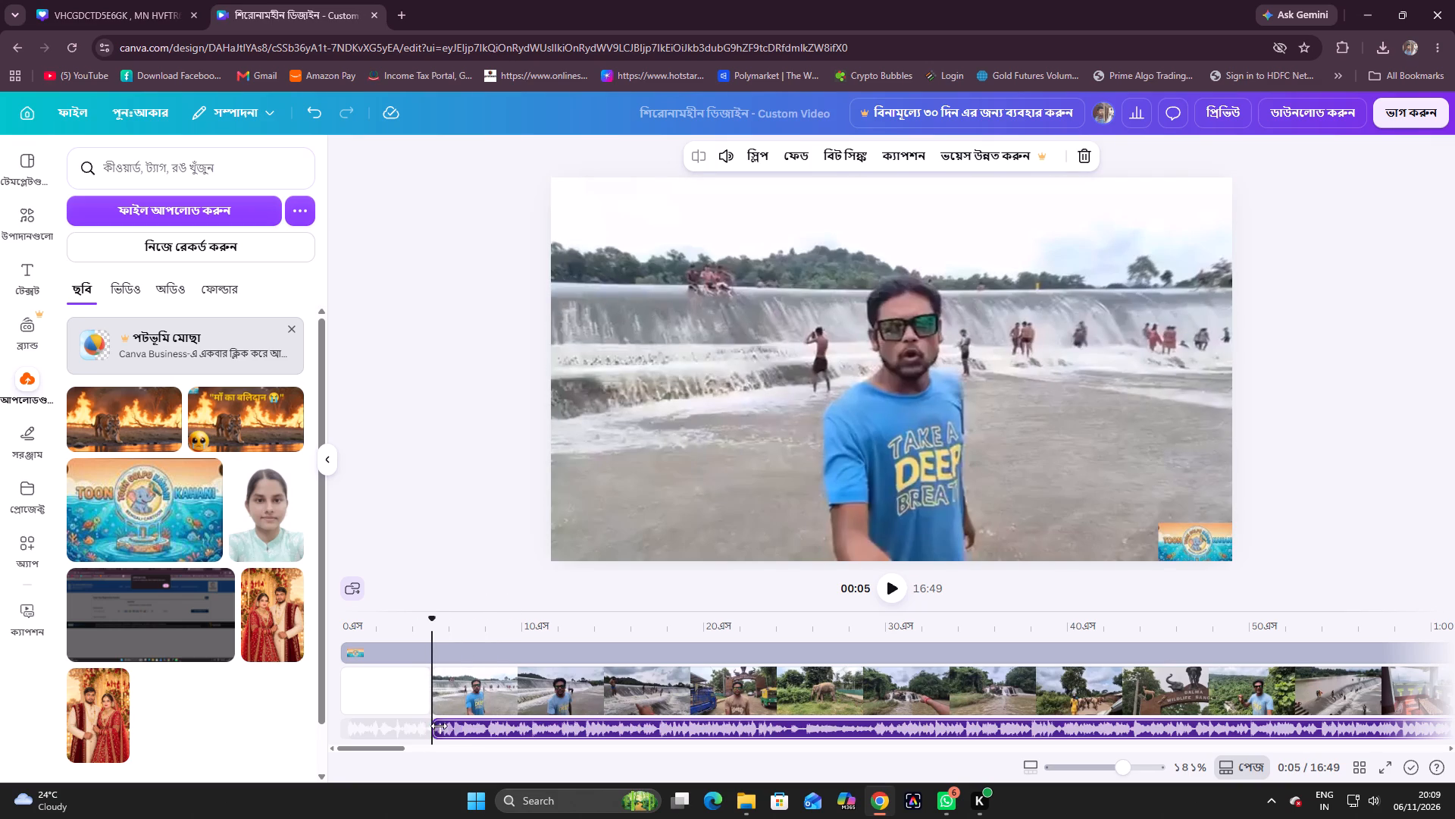
left_click(439, 727)
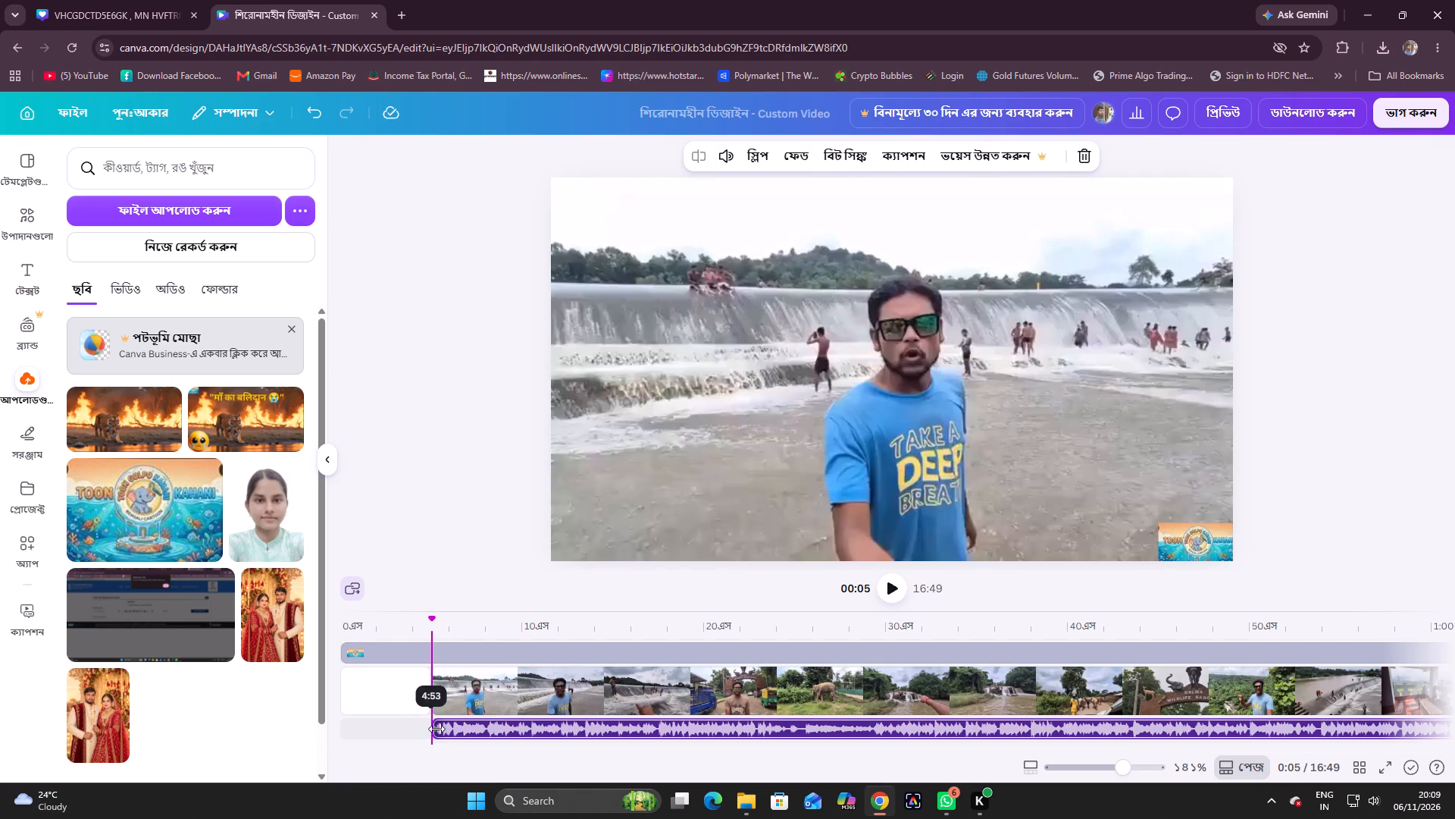
left_click(885, 594)
left_click(885, 594)
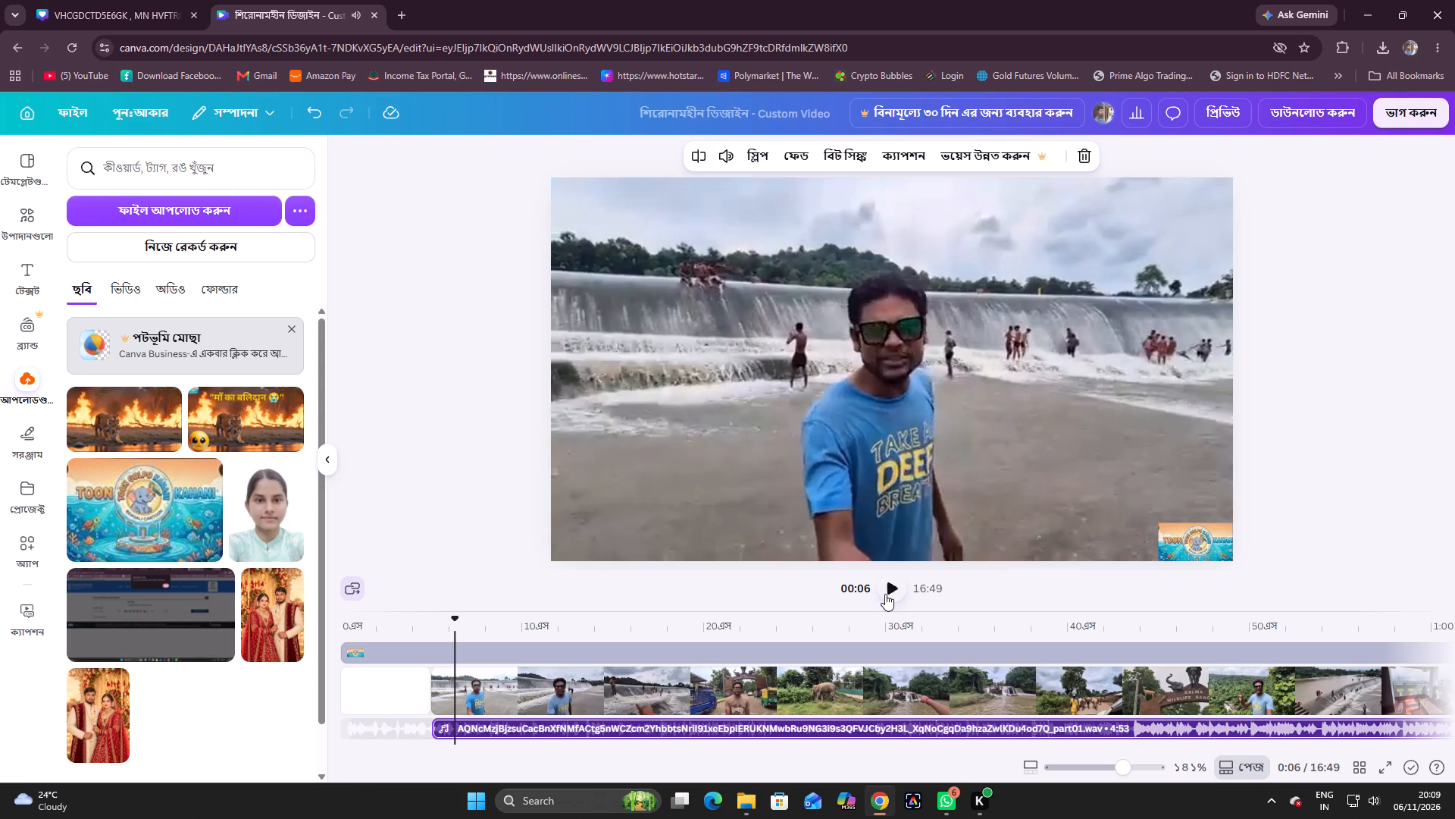
left_click(885, 594)
left_click(885, 593)
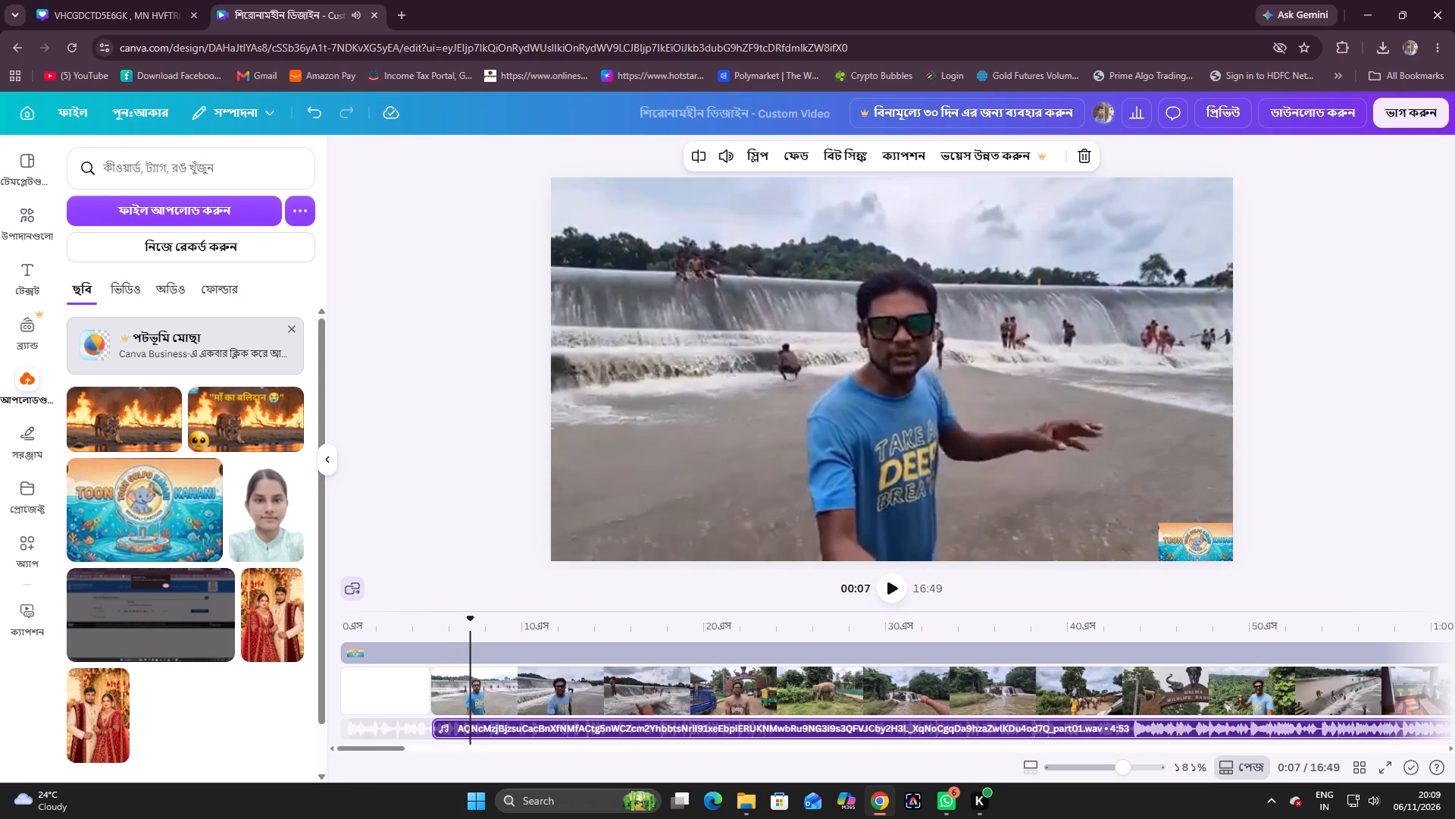
left_click_drag(473, 619, 434, 635)
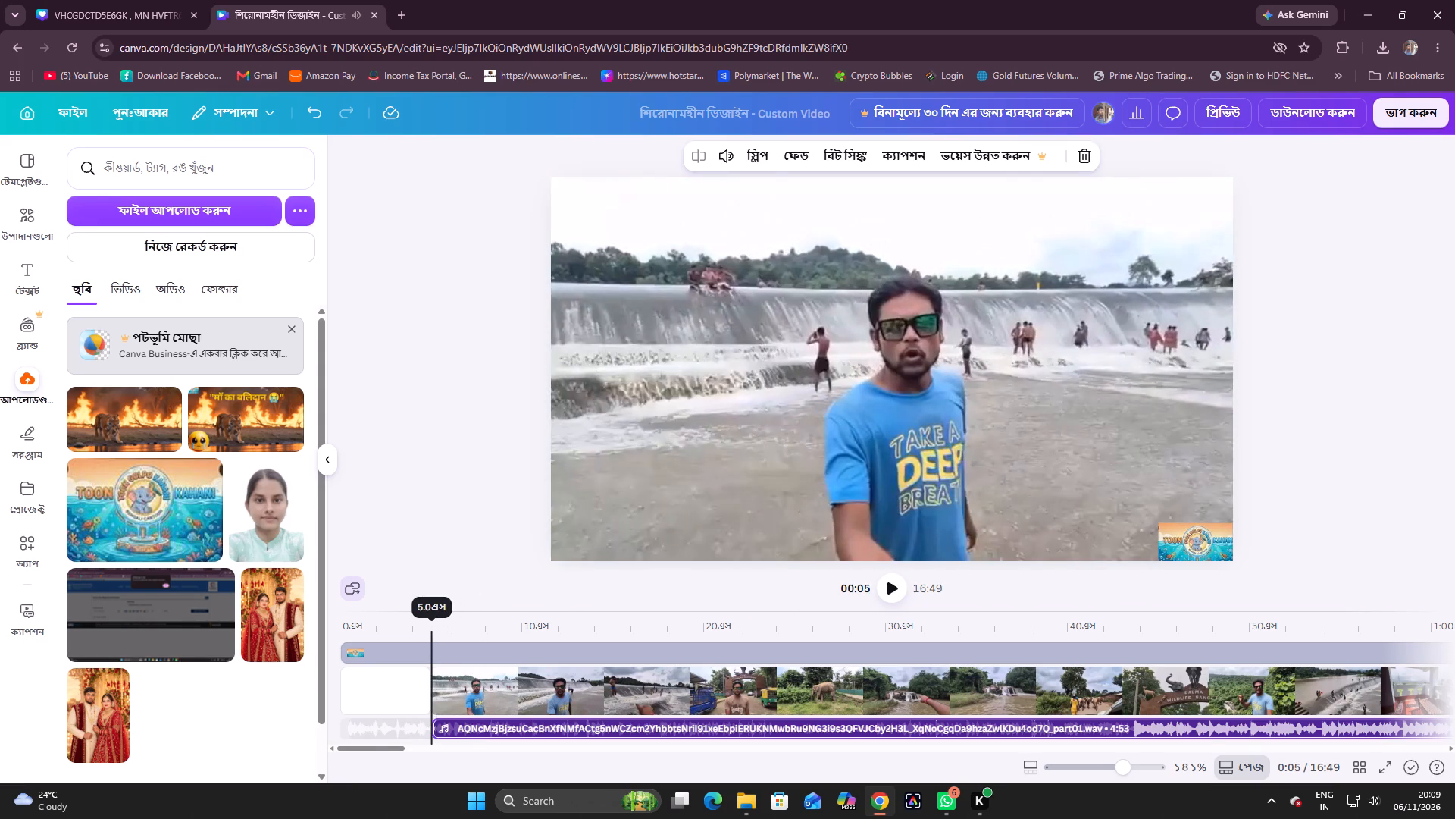
left_click_drag(434, 635, 434, 640)
left_click_drag(434, 640, 434, 642)
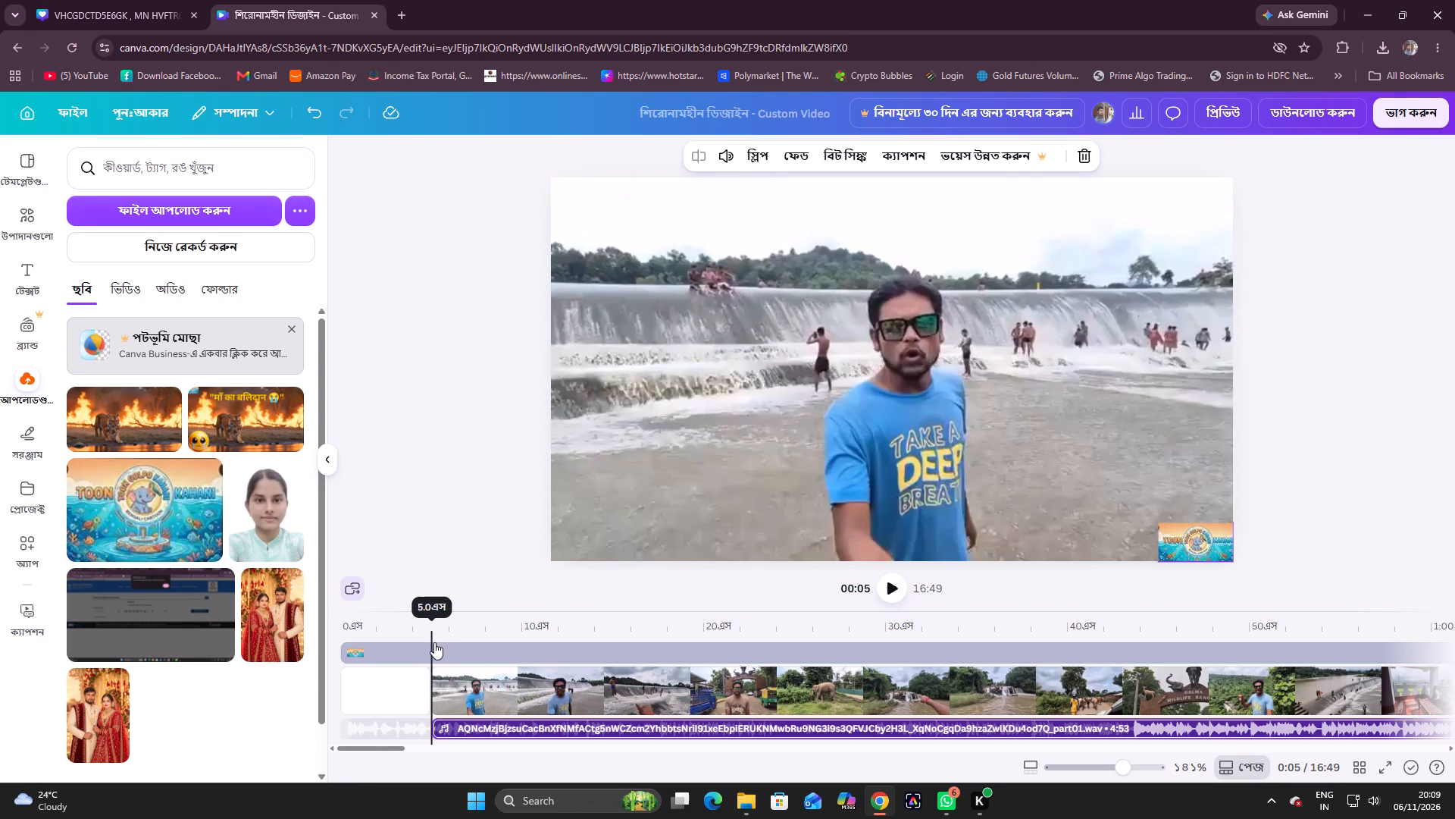
left_click_drag(434, 642, 424, 656)
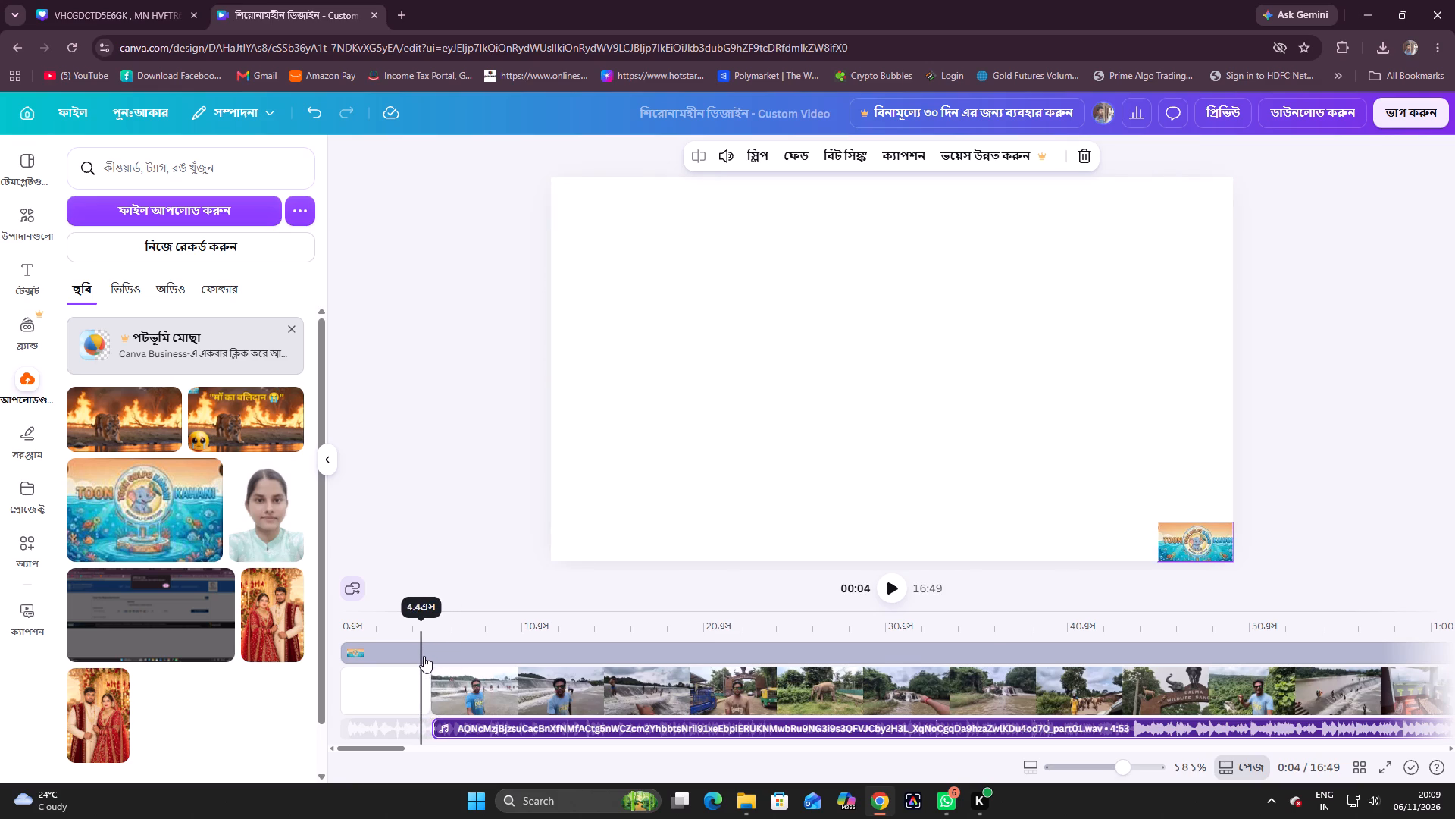
left_click_drag(424, 656, 345, 676)
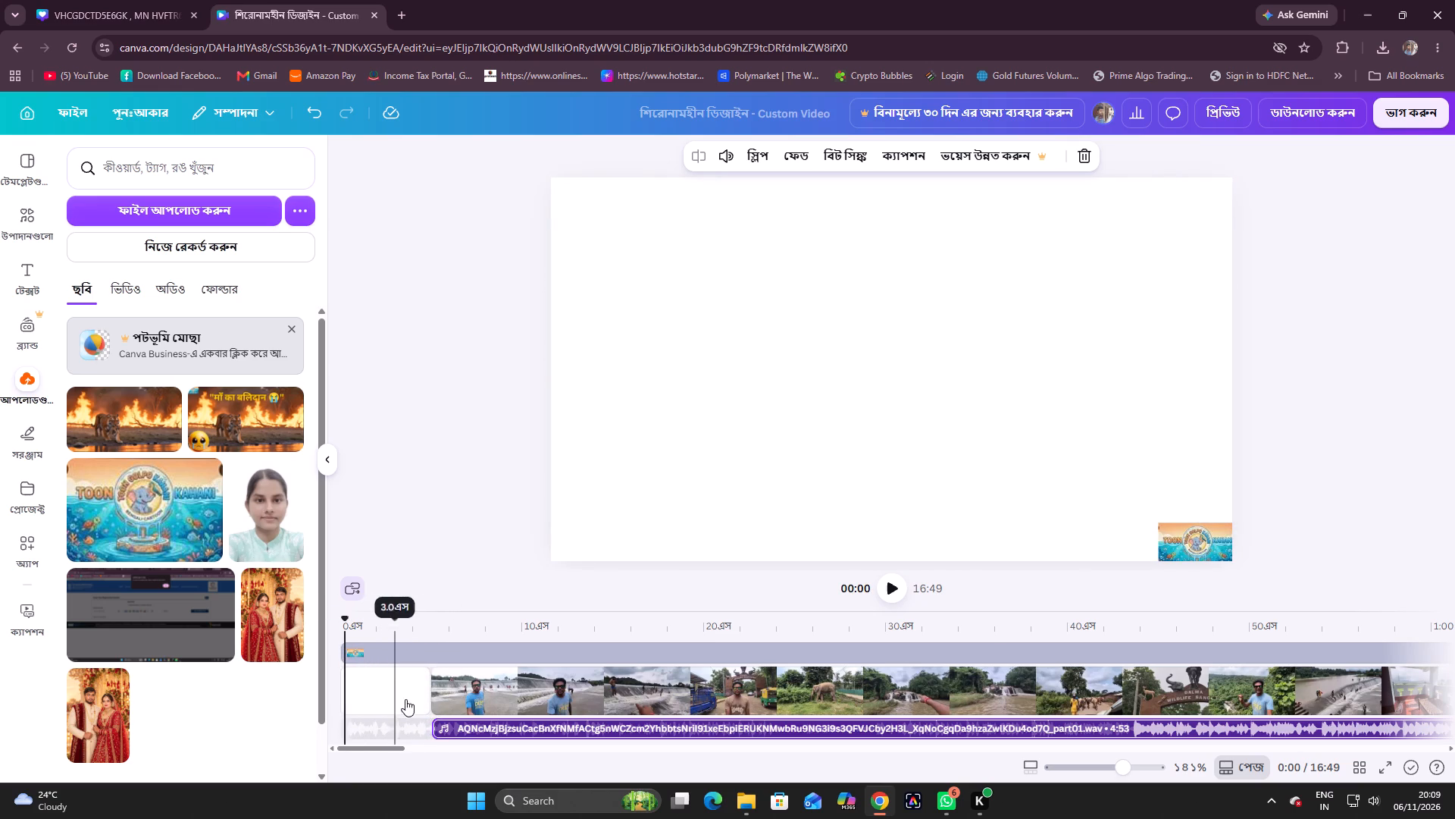
Shorten the blank opening page to 0.1 seconds so the video footage starts almost immediately.
left_click_drag(424, 693, 346, 702)
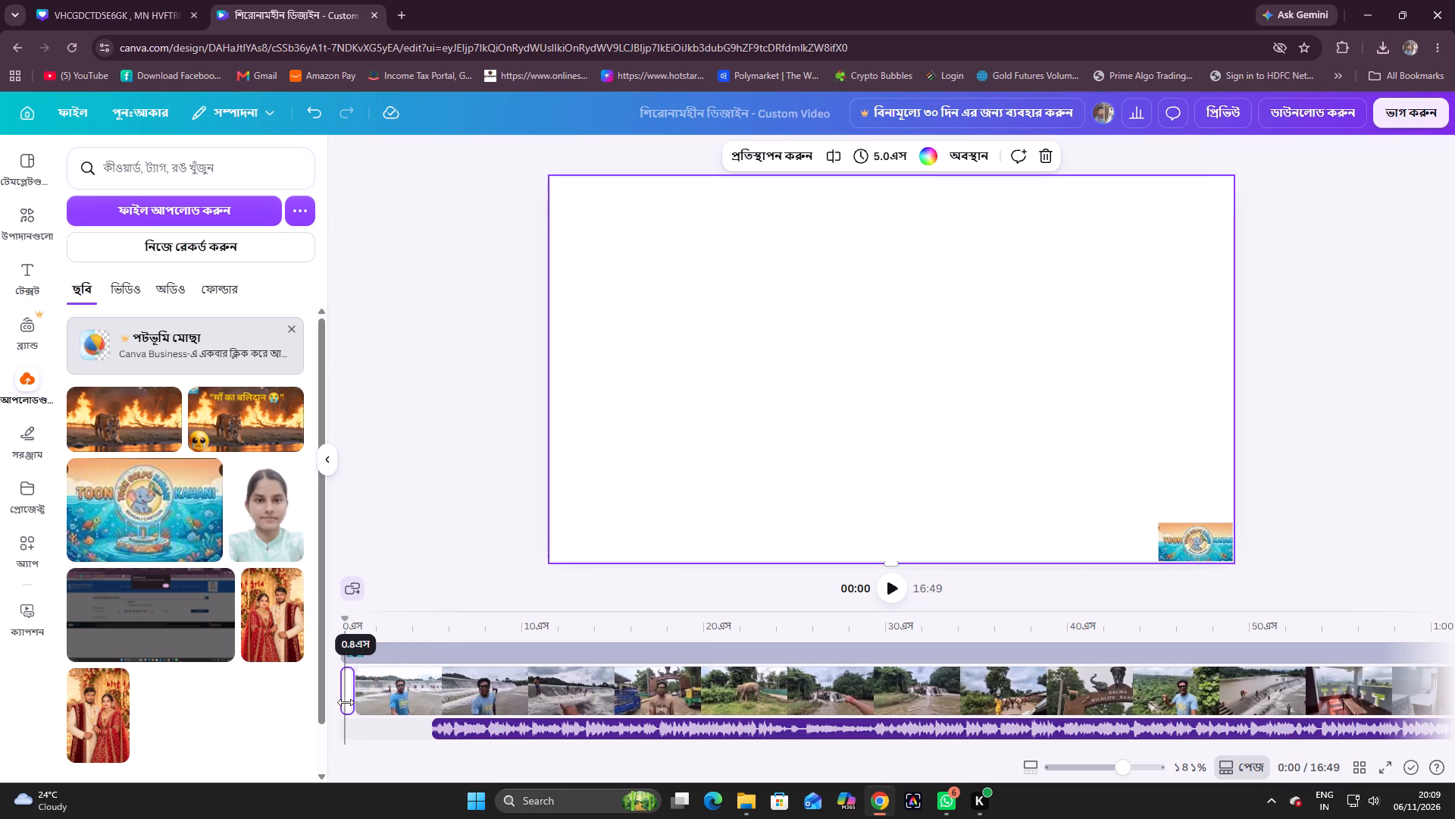
left_click_drag(346, 702, 330, 704)
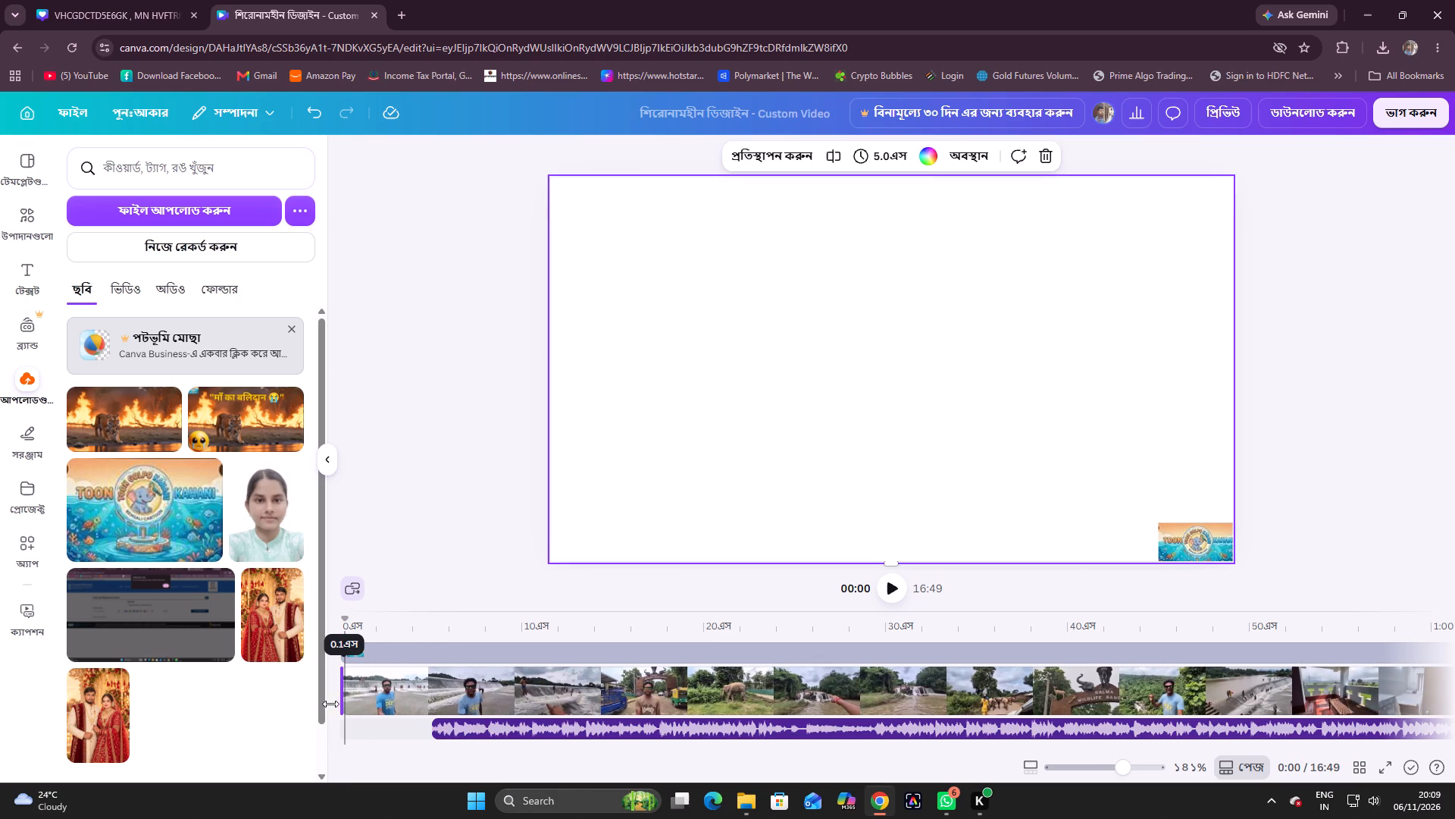
left_click_drag(330, 704, 310, 709)
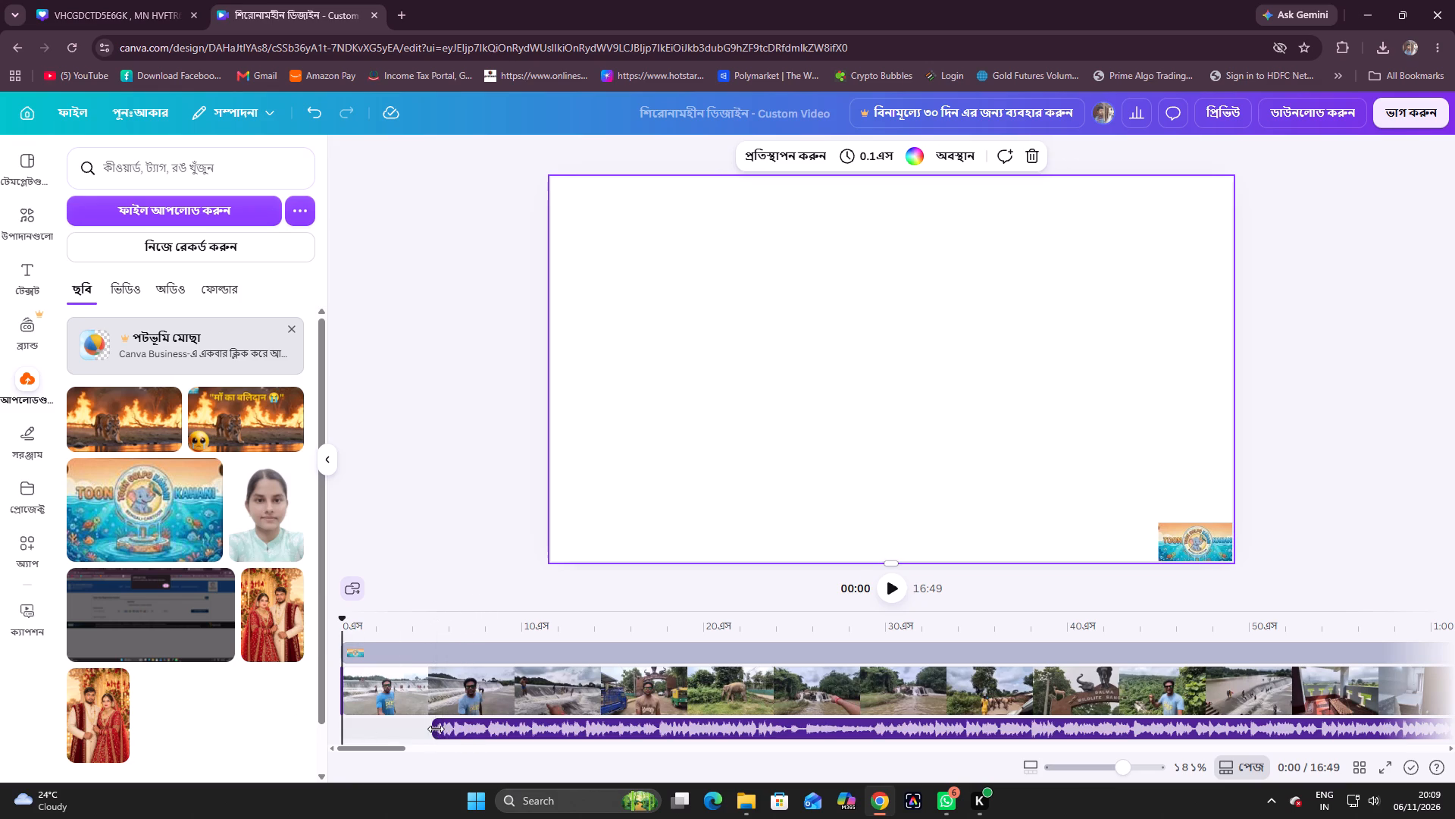
Extend the audio track's beginning back to the very start of the timeline, restoring its full 4:58 length.
left_click_drag(436, 729, 327, 739)
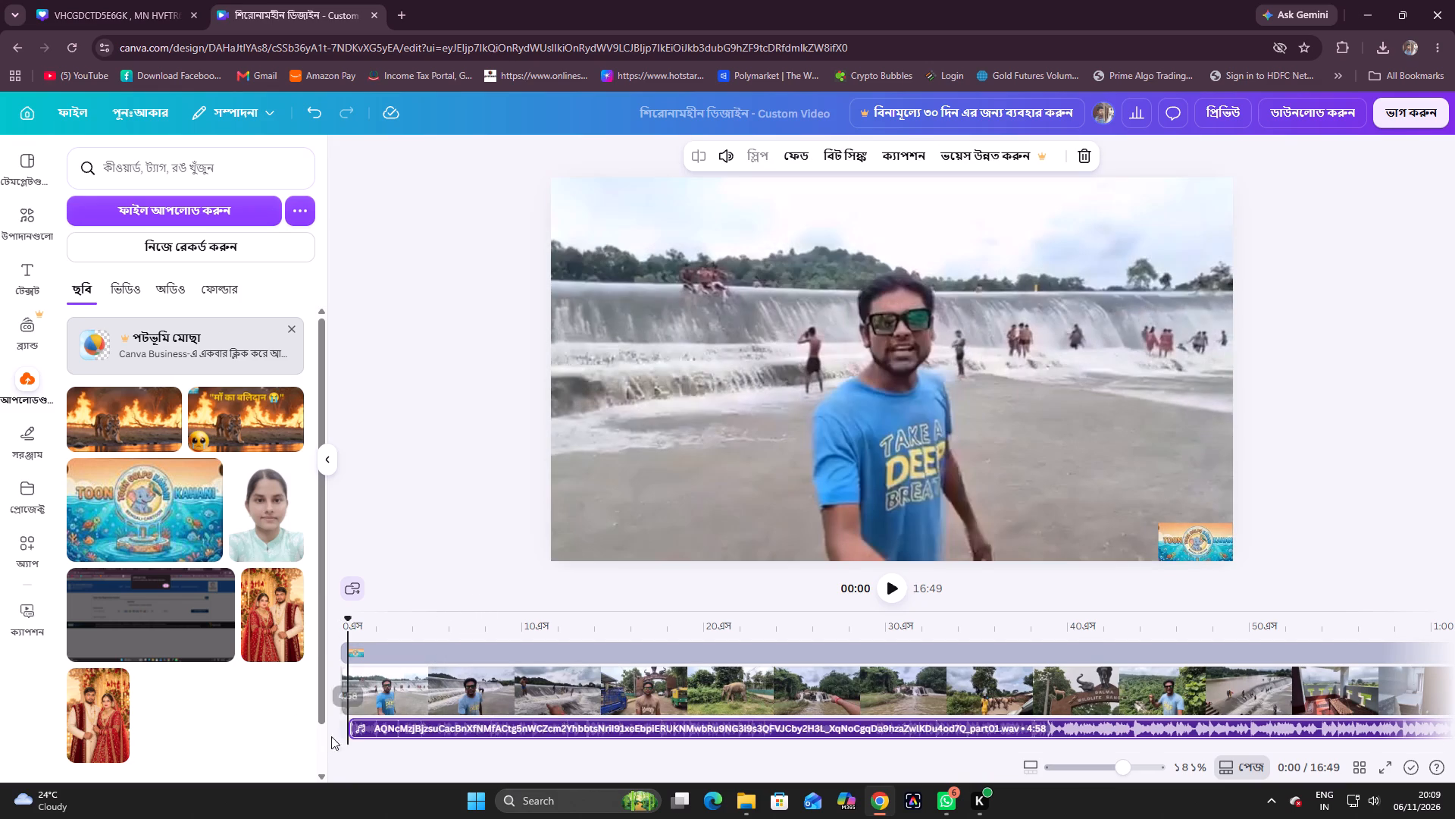
left_click_drag(352, 730, 330, 734)
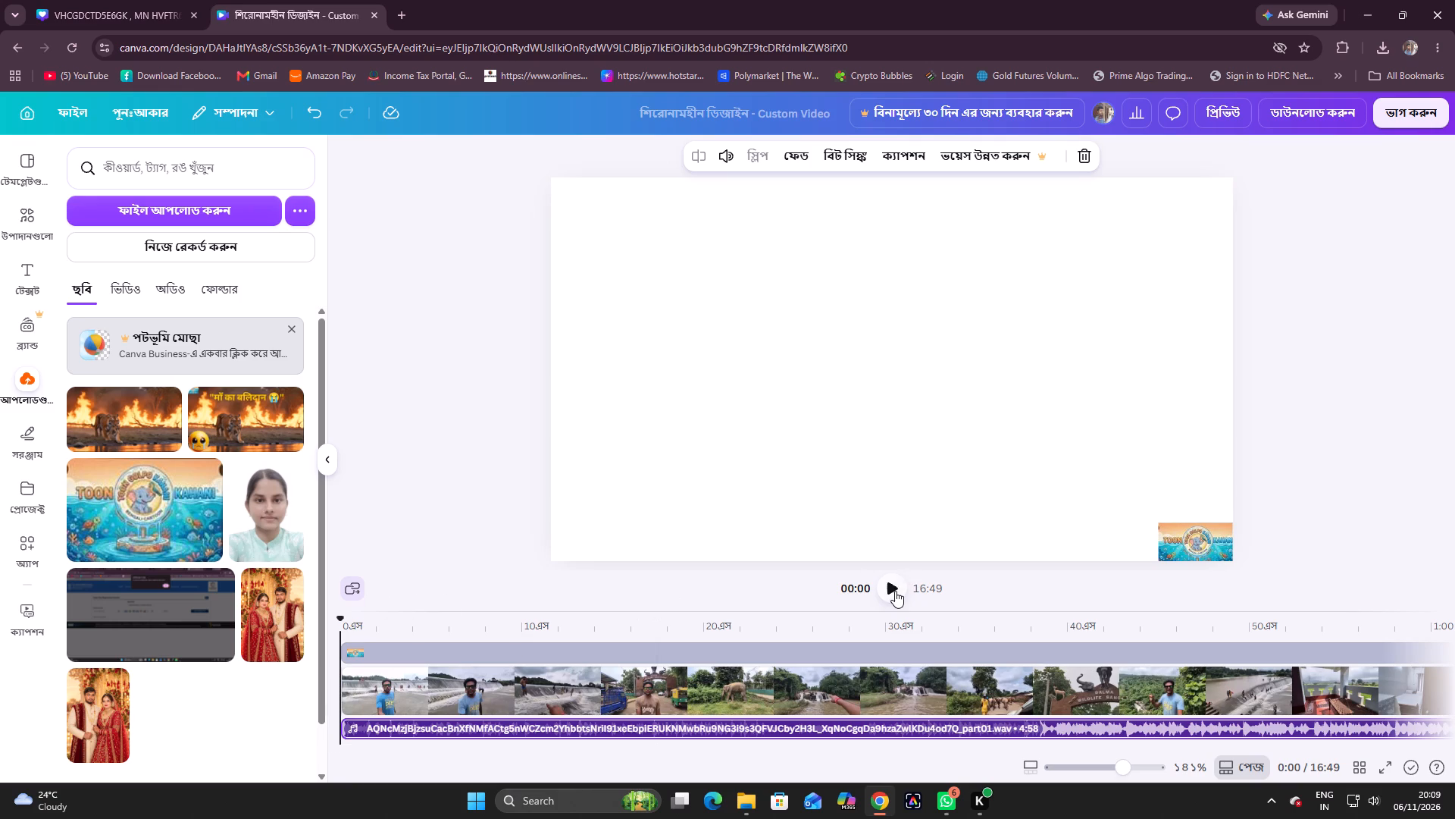
Play the video with the full-length audio from the start to about 45 seconds, and pause.
left_click(895, 591)
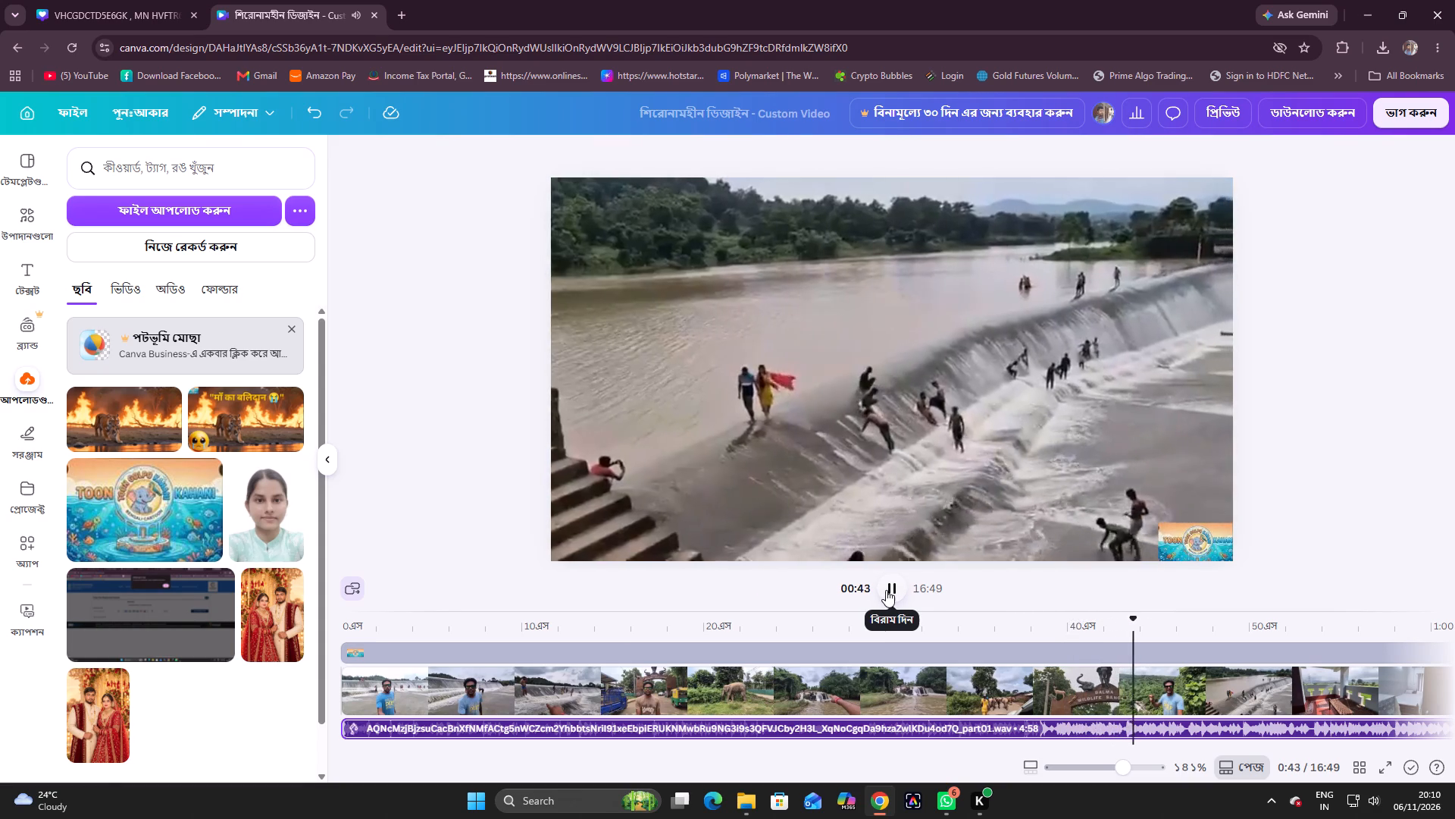
left_click(885, 591)
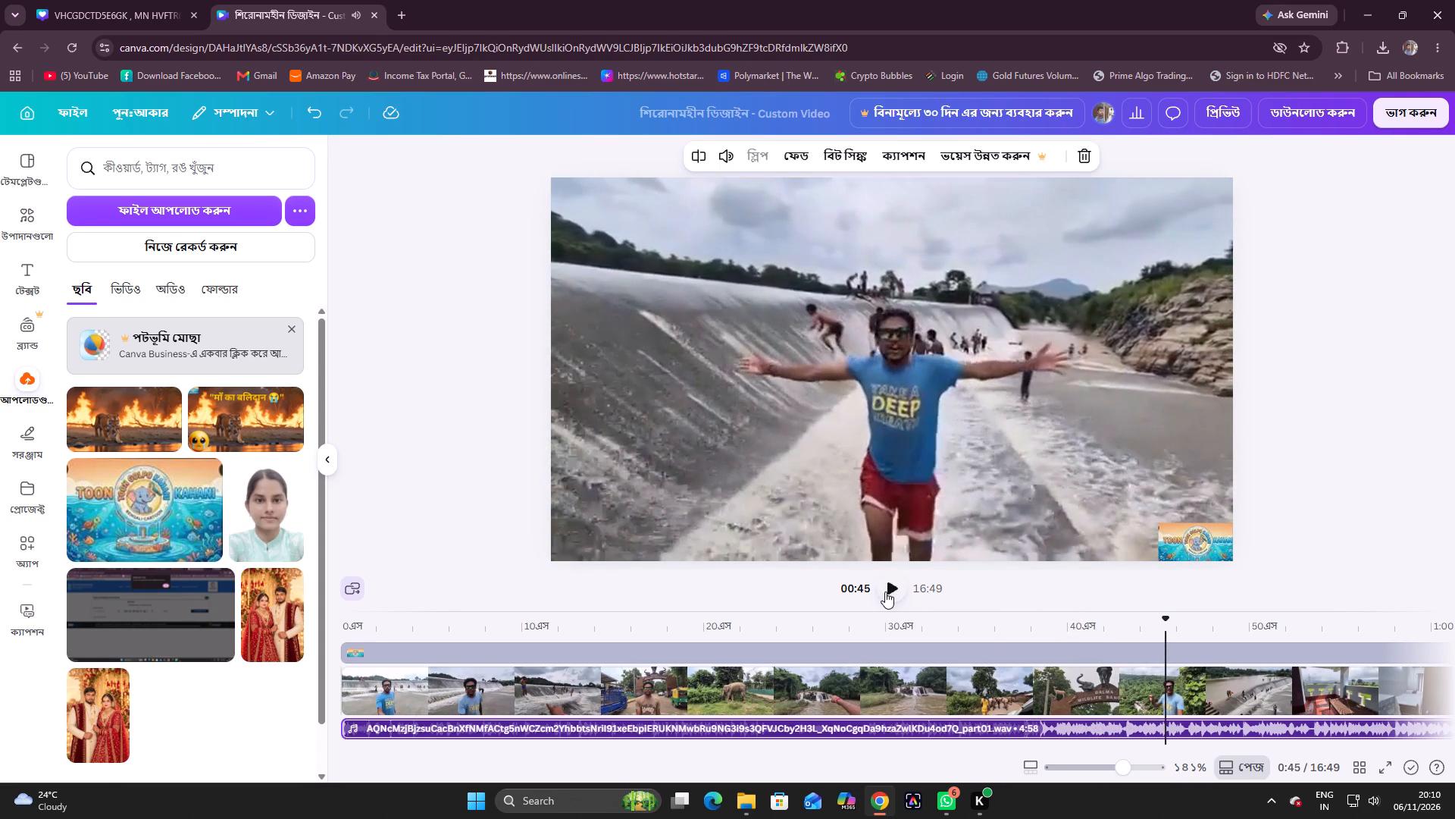
Scrub the footage from about 45 seconds forward to about 3:54, then back to around 3:25, to examine the scenes.
left_click_drag(1168, 617, 1181, 617)
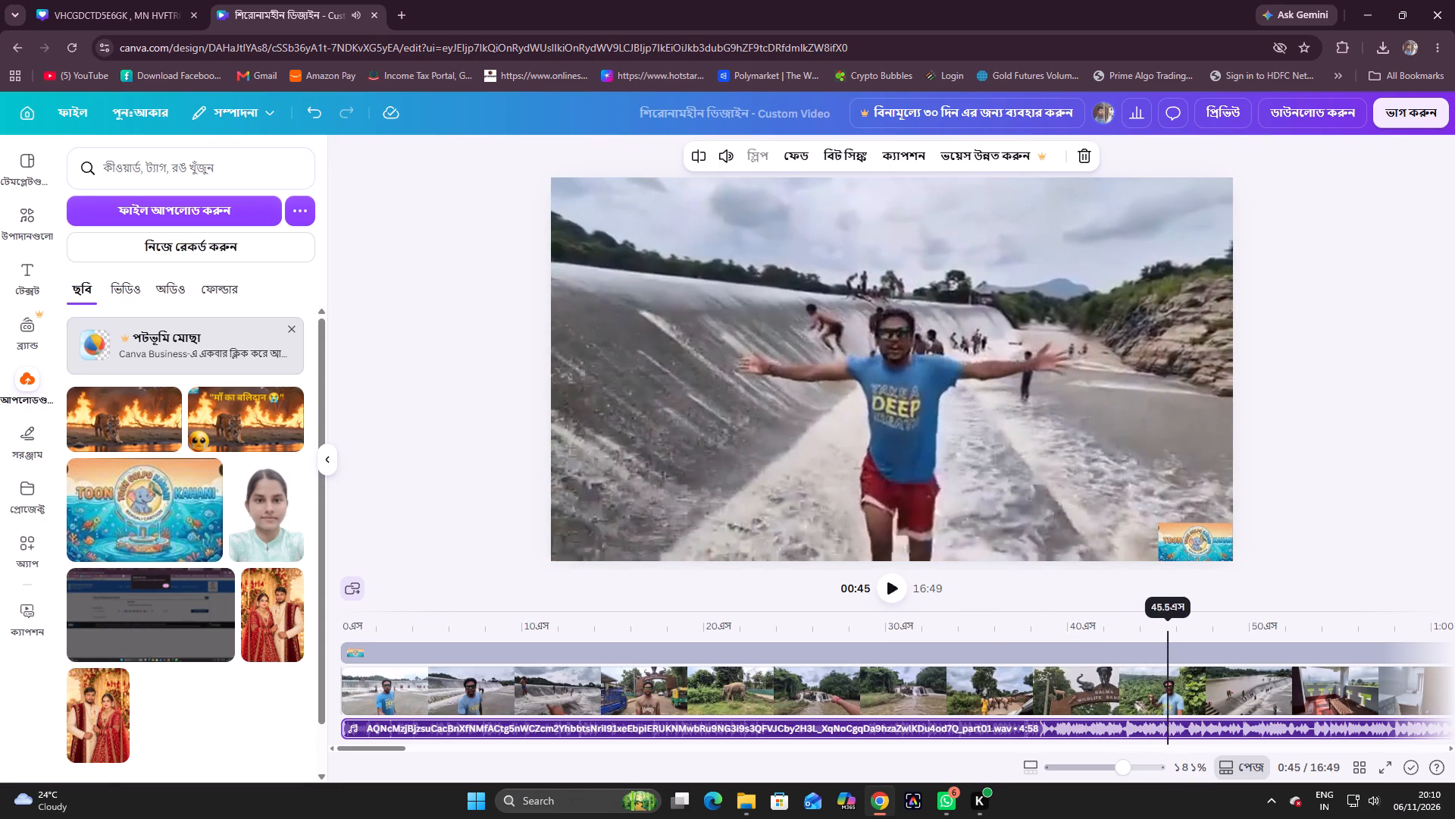
left_click_drag(1181, 617, 1419, 611)
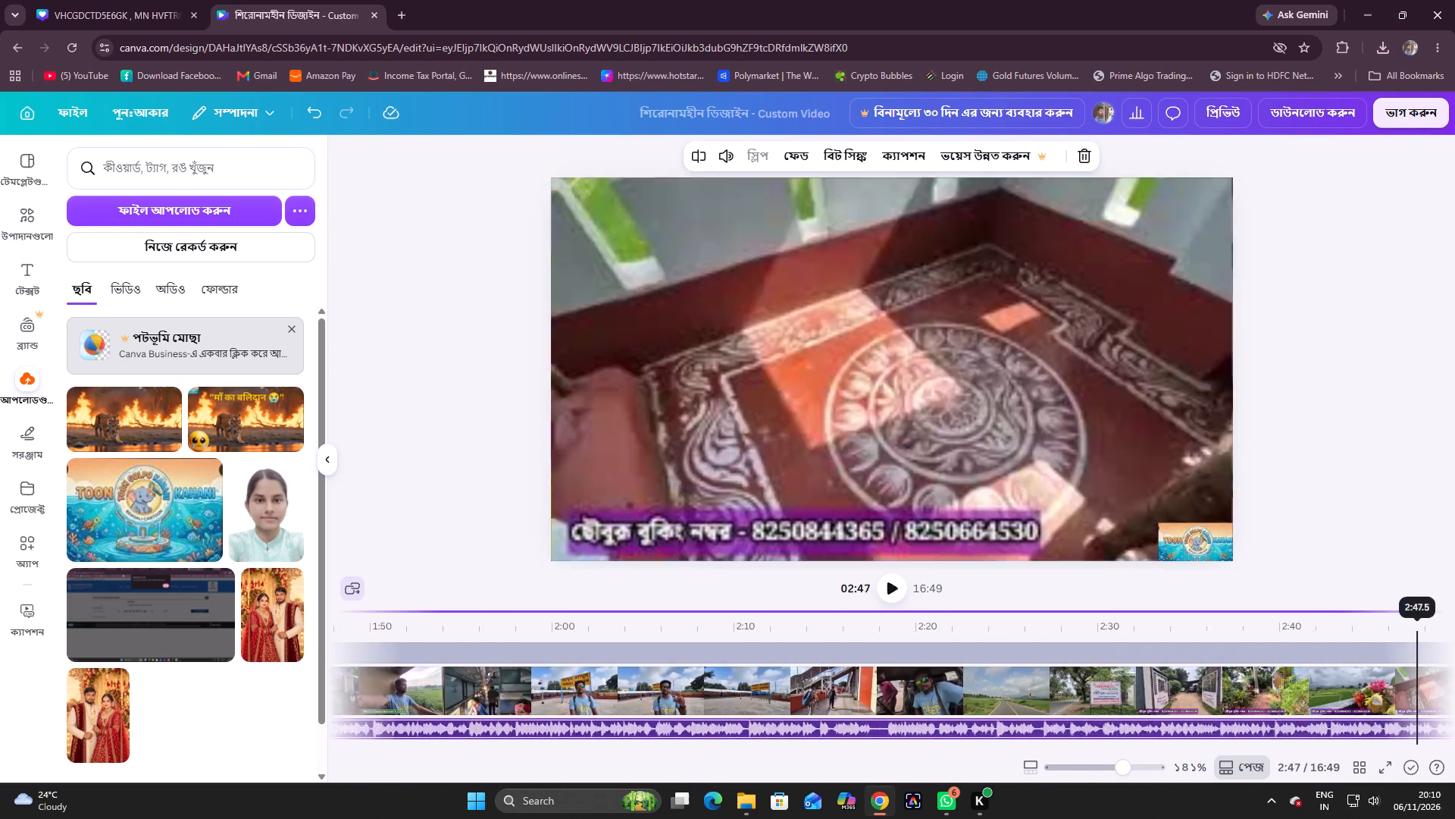
left_click_drag(1419, 611, 1421, 610)
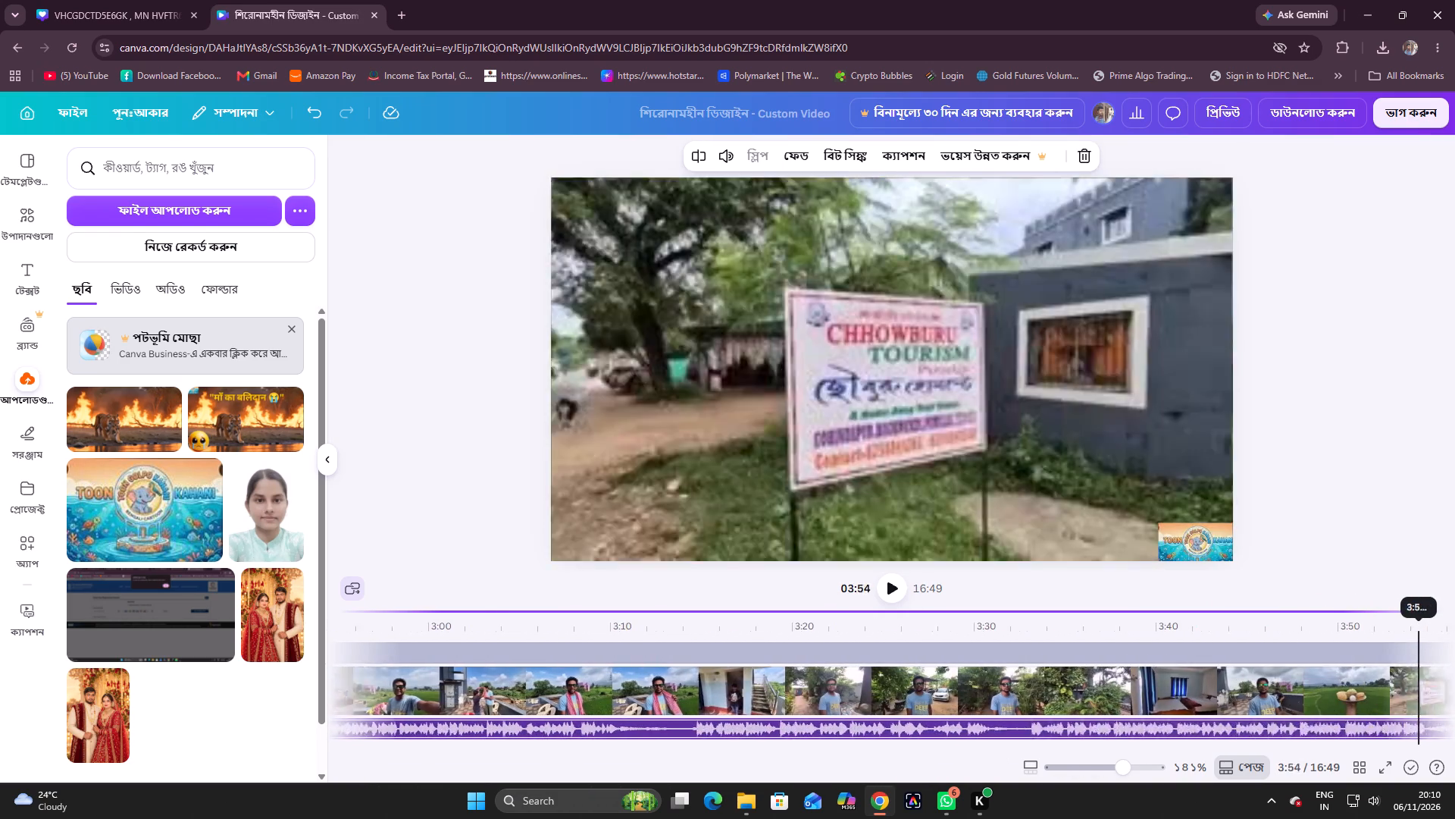
left_click_drag(1421, 610, 462, 680)
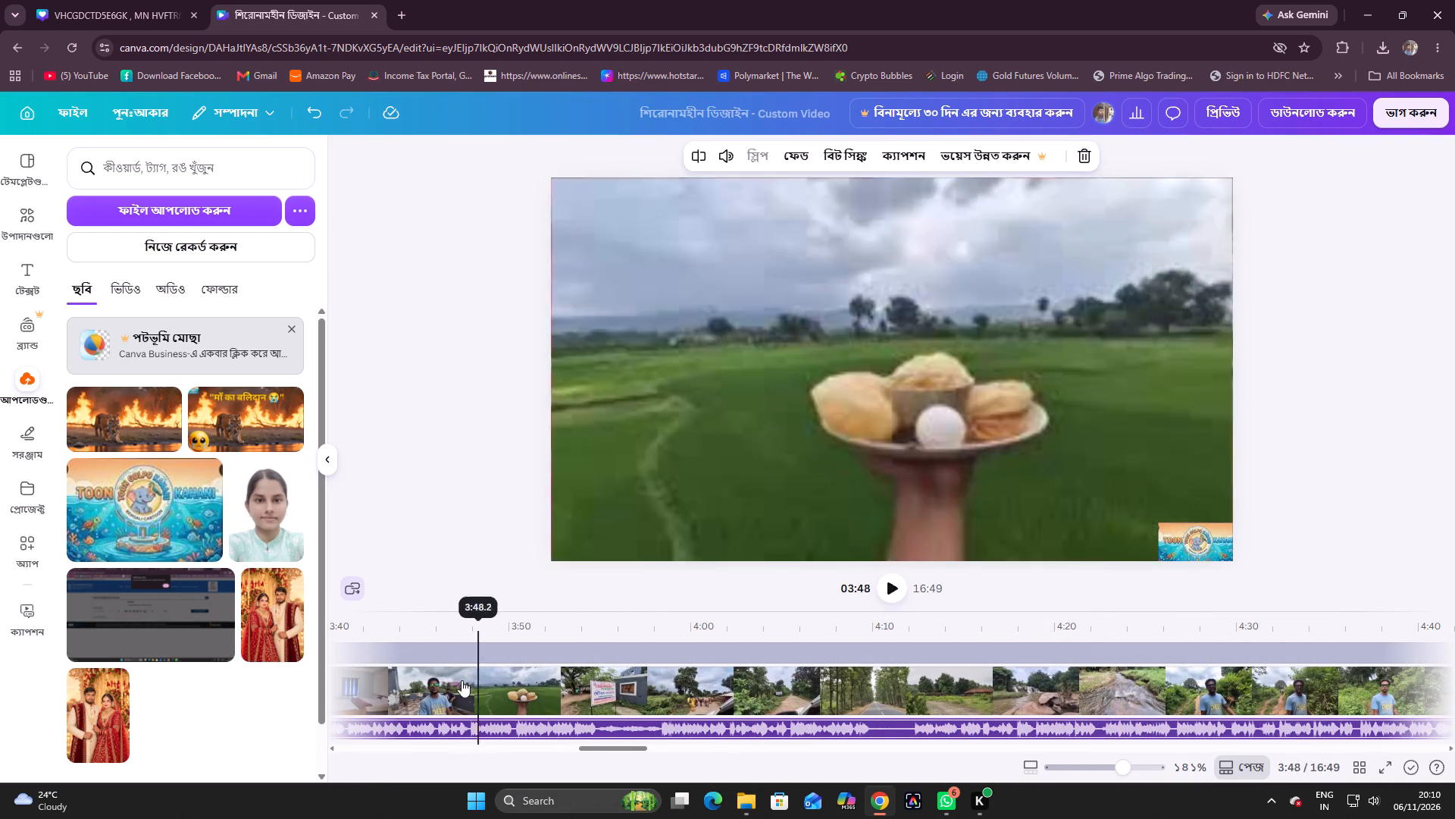
left_click_drag(462, 680, 492, 685)
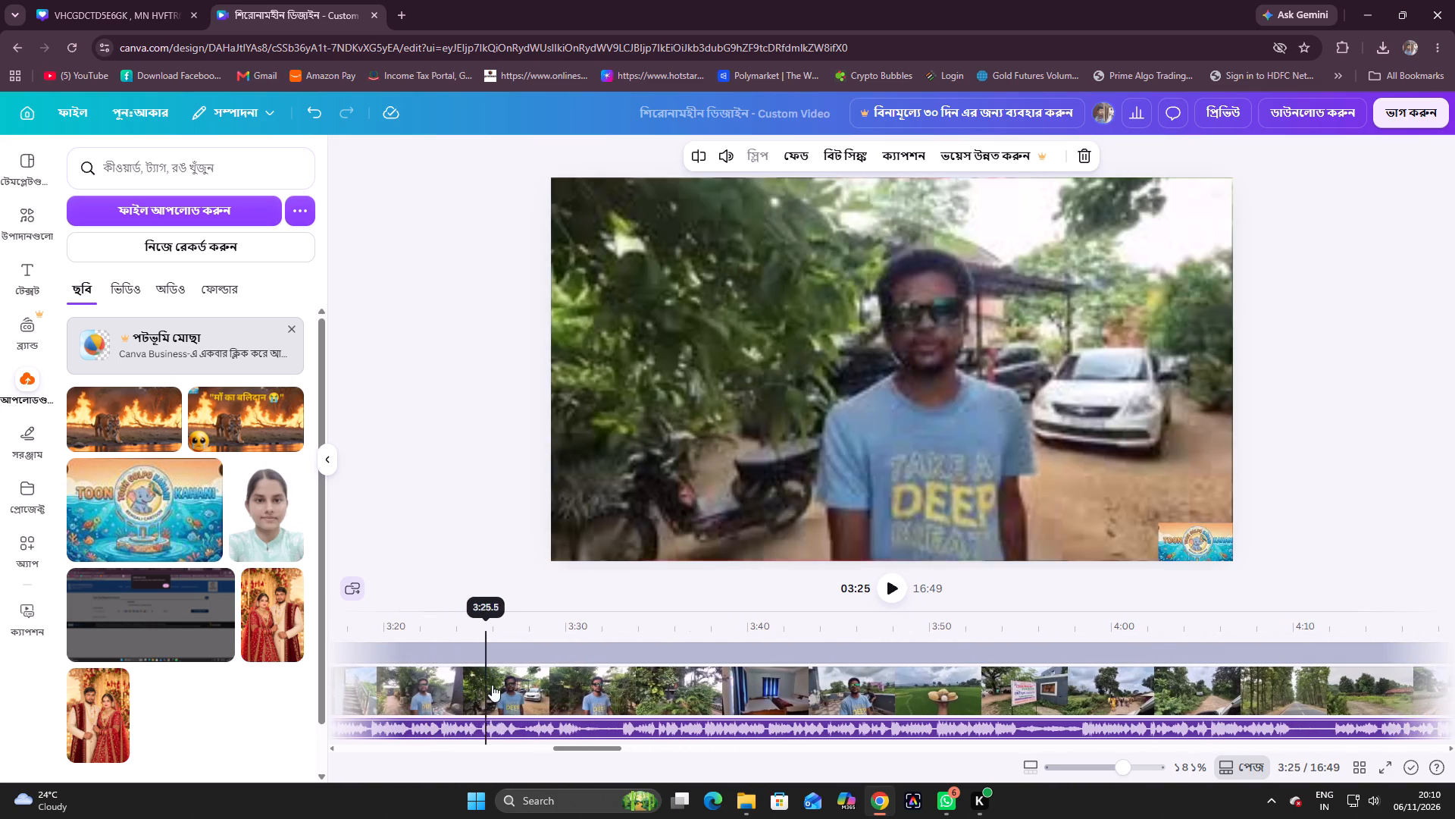
left_click_drag(492, 685, 533, 691)
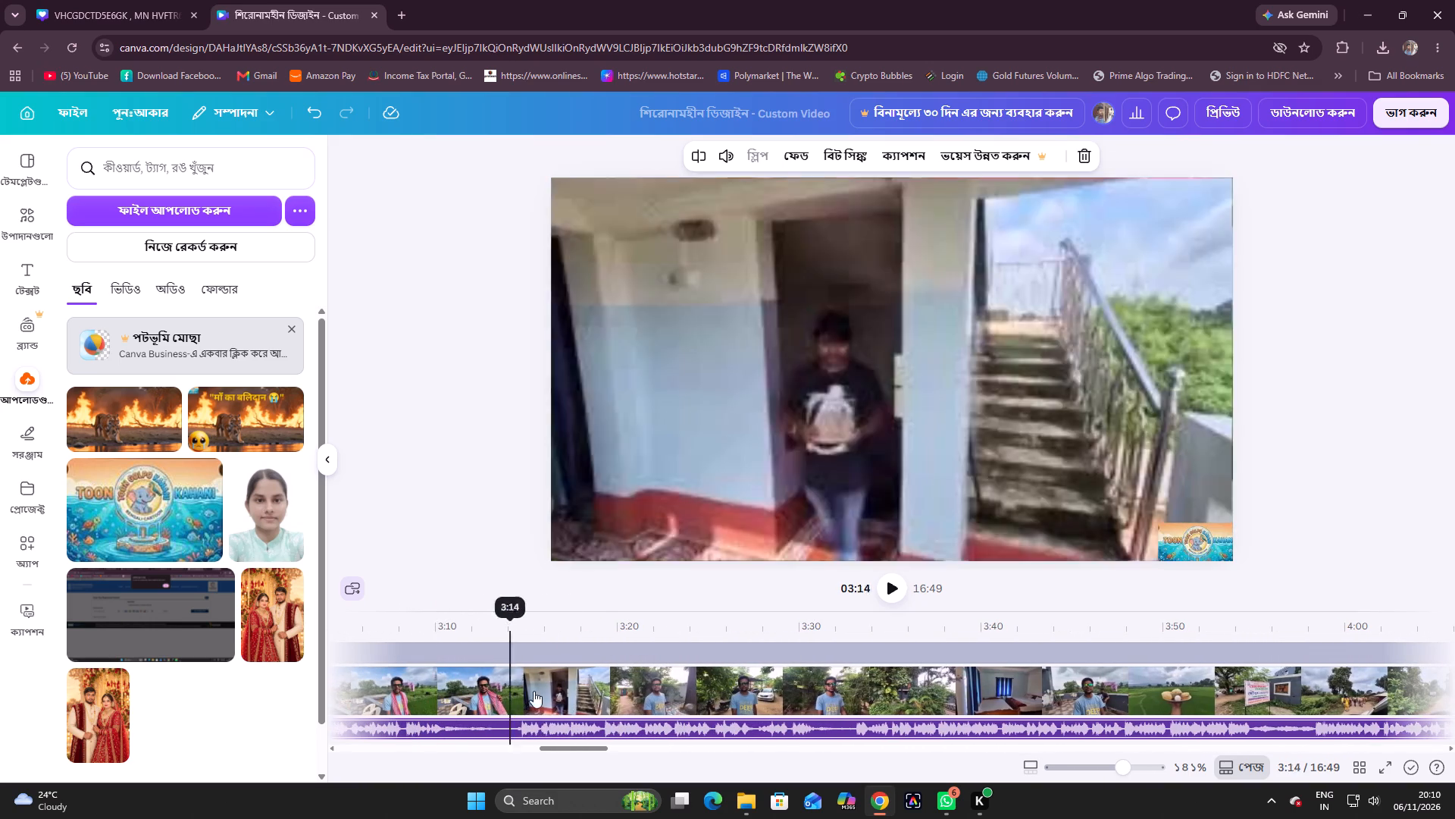
left_click_drag(533, 691, 713, 682)
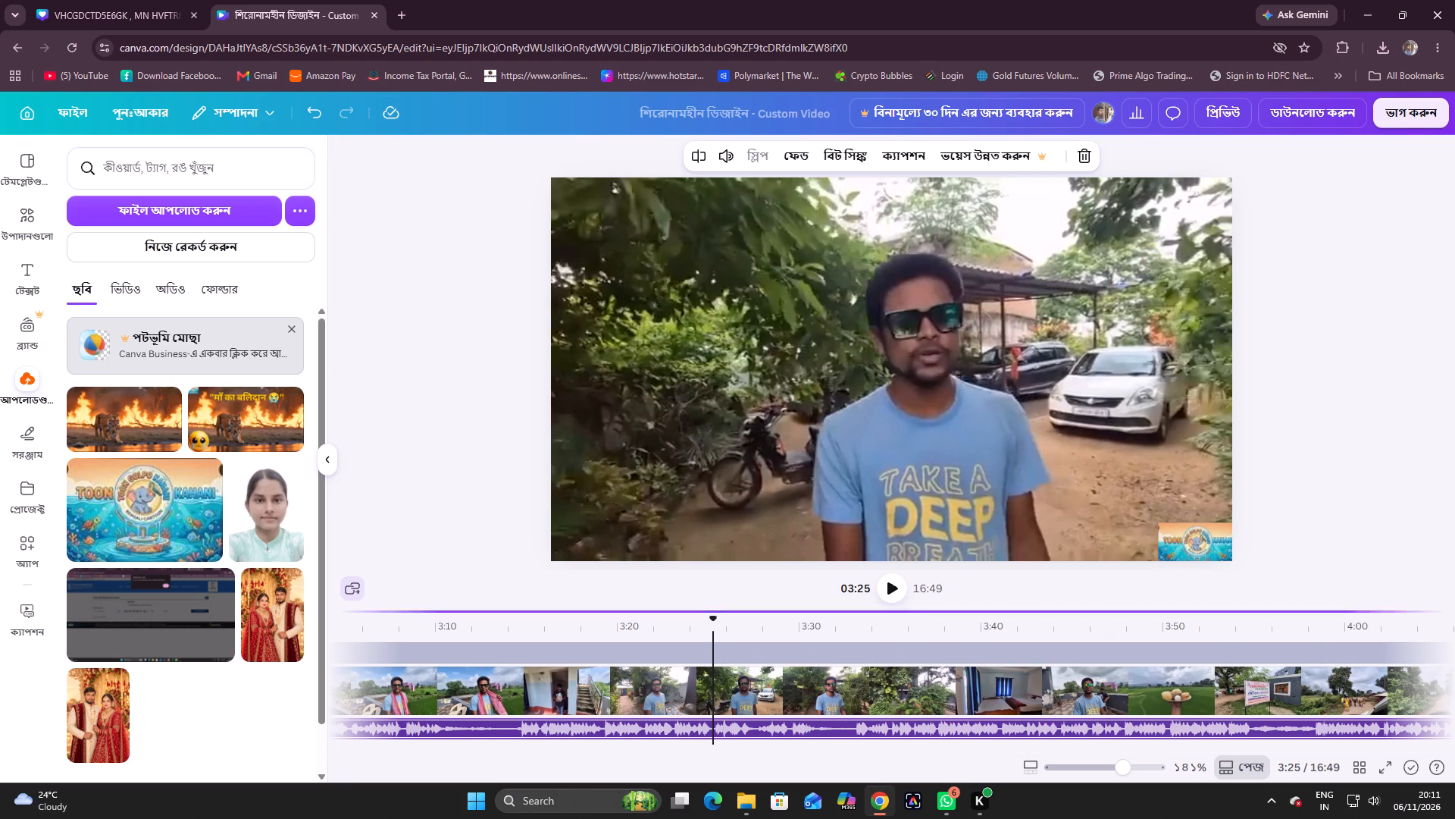
Scrub backward from about 3:25 to about 18 seconds, examining the footage for the point where the audio should end.
left_click_drag(720, 618, 604, 640)
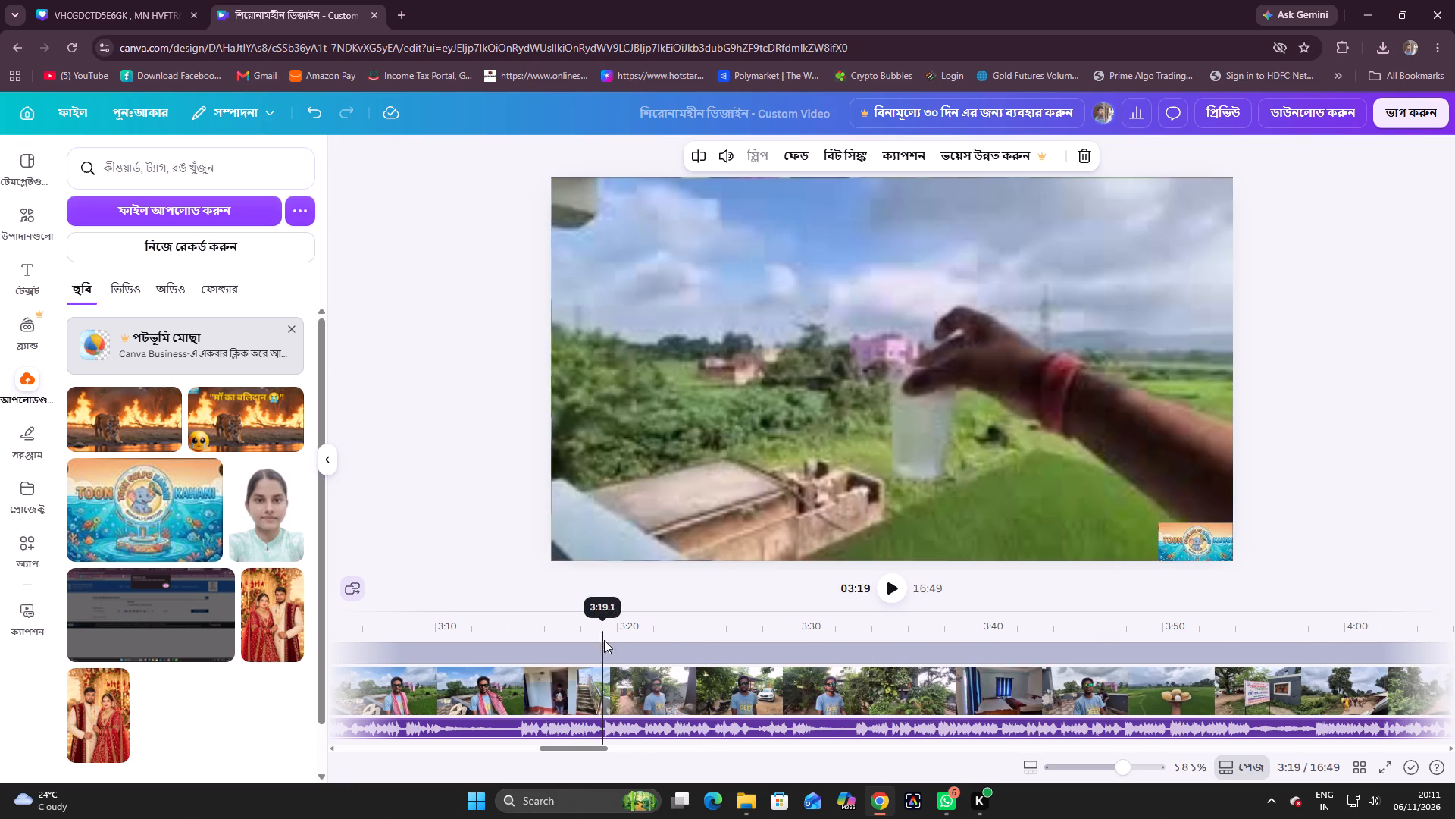
left_click_drag(604, 640, 430, 663)
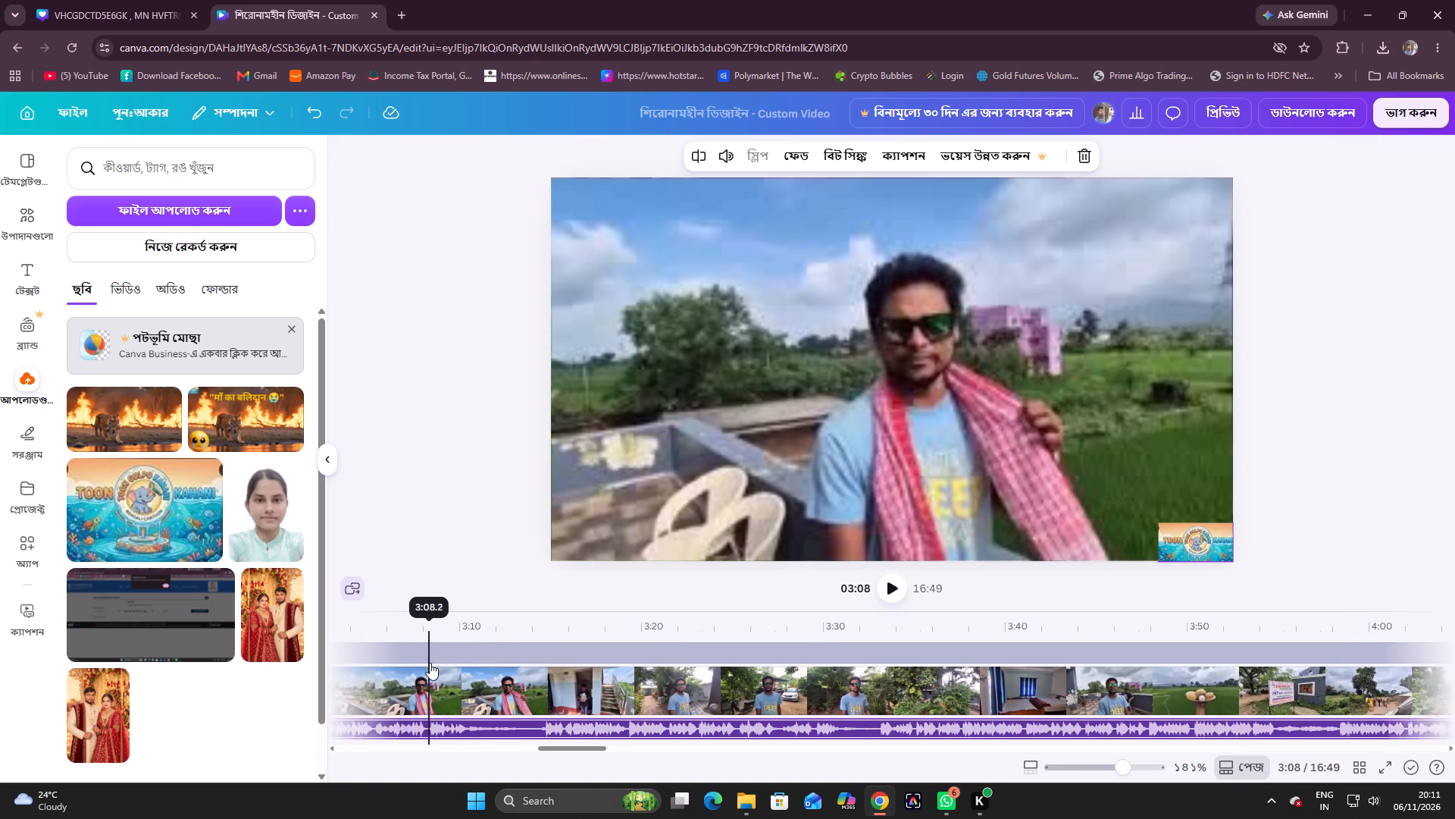
left_click_drag(430, 663, 364, 675)
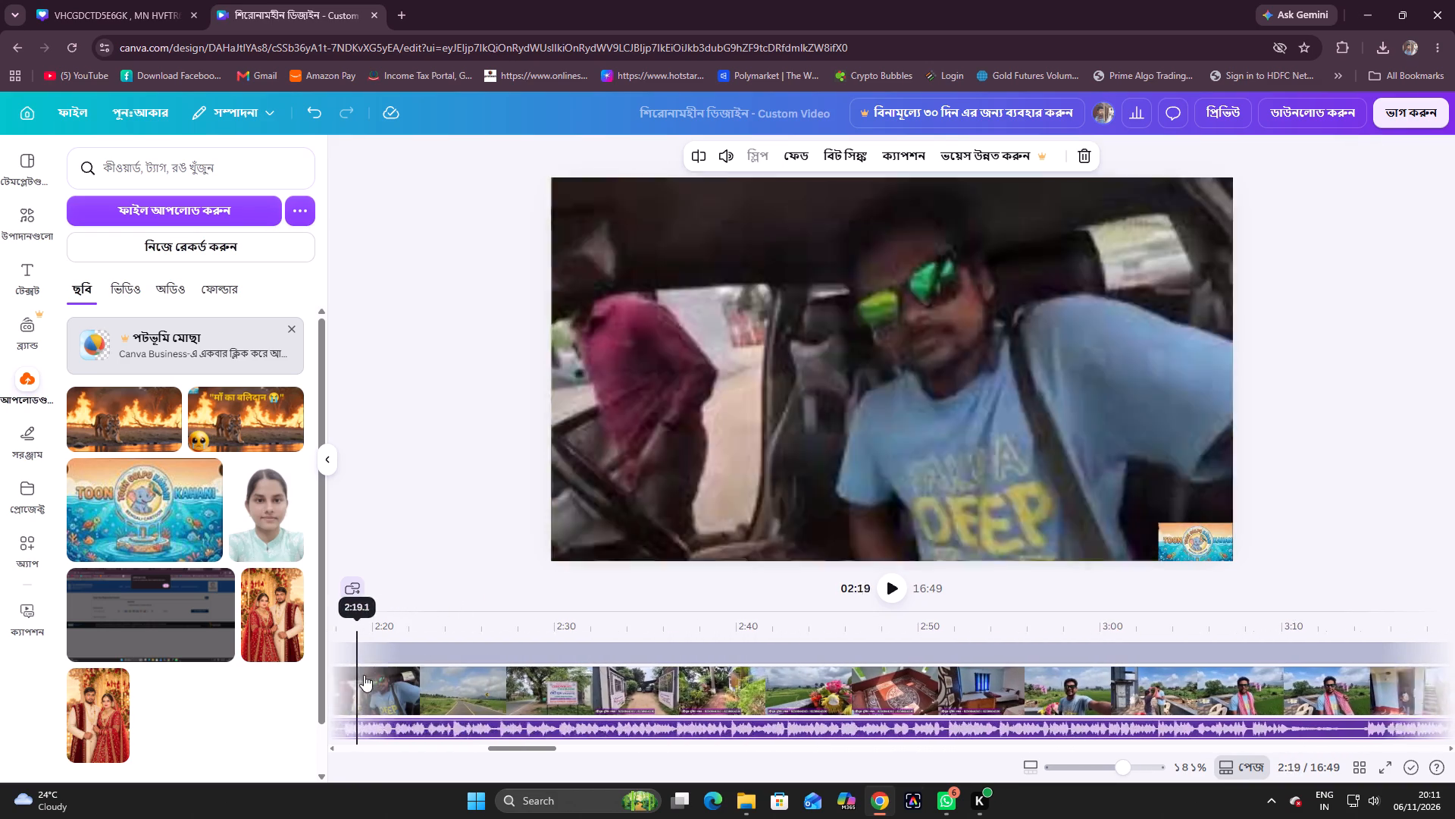
left_click_drag(364, 675, 467, 687)
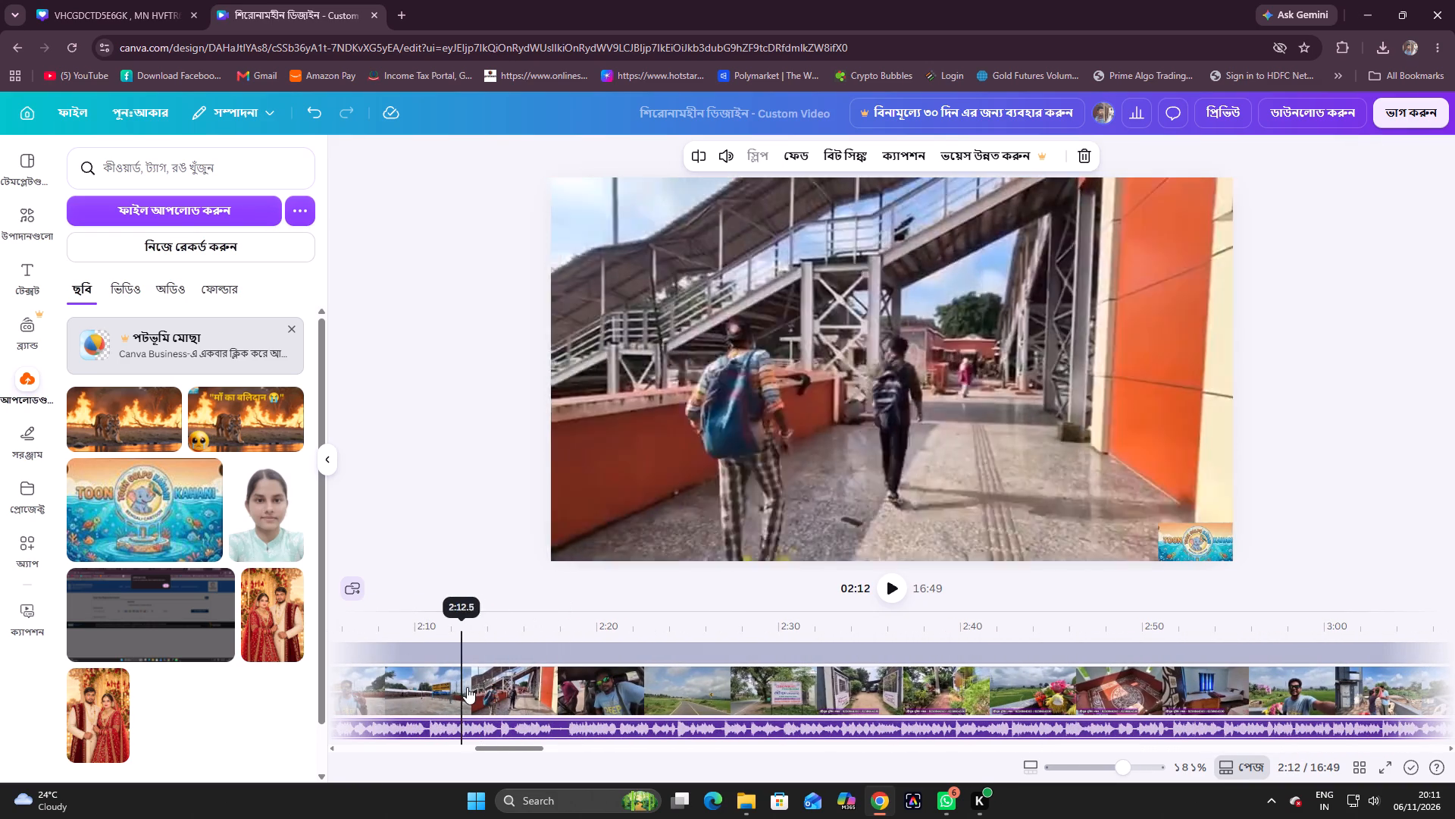
left_click_drag(467, 687, 377, 711)
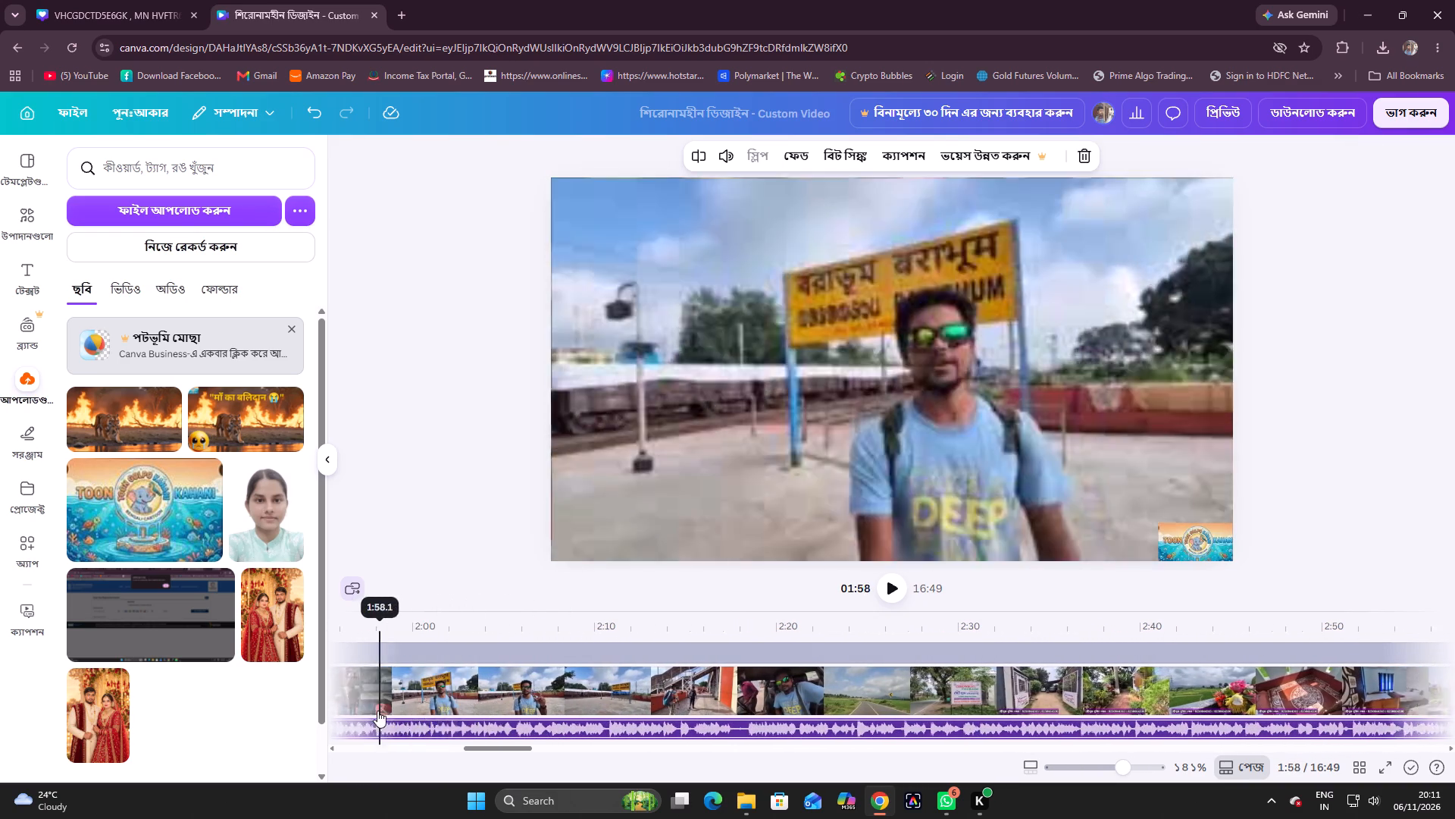
left_click_drag(377, 711, 336, 717)
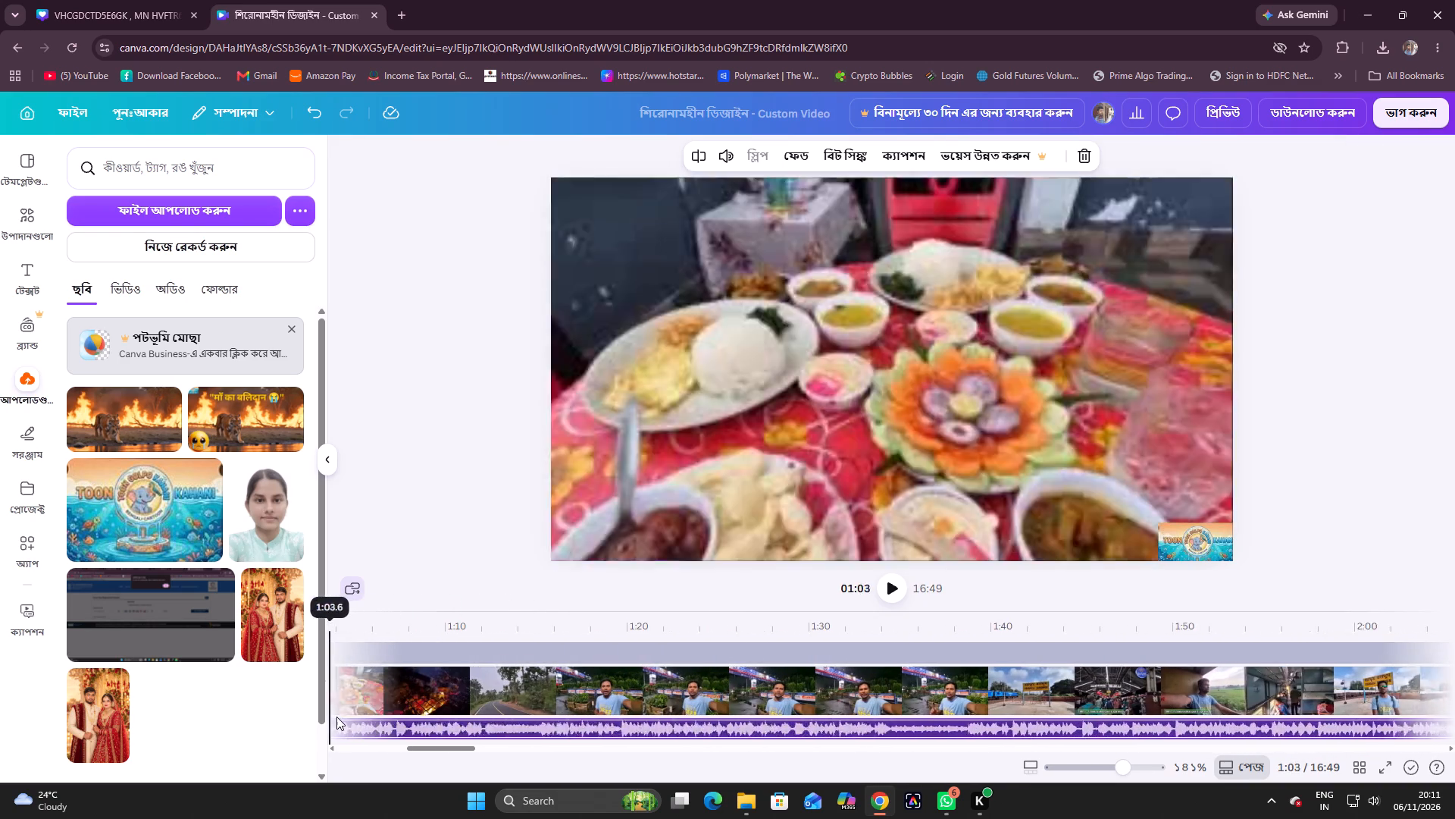
left_click_drag(336, 717, 510, 693)
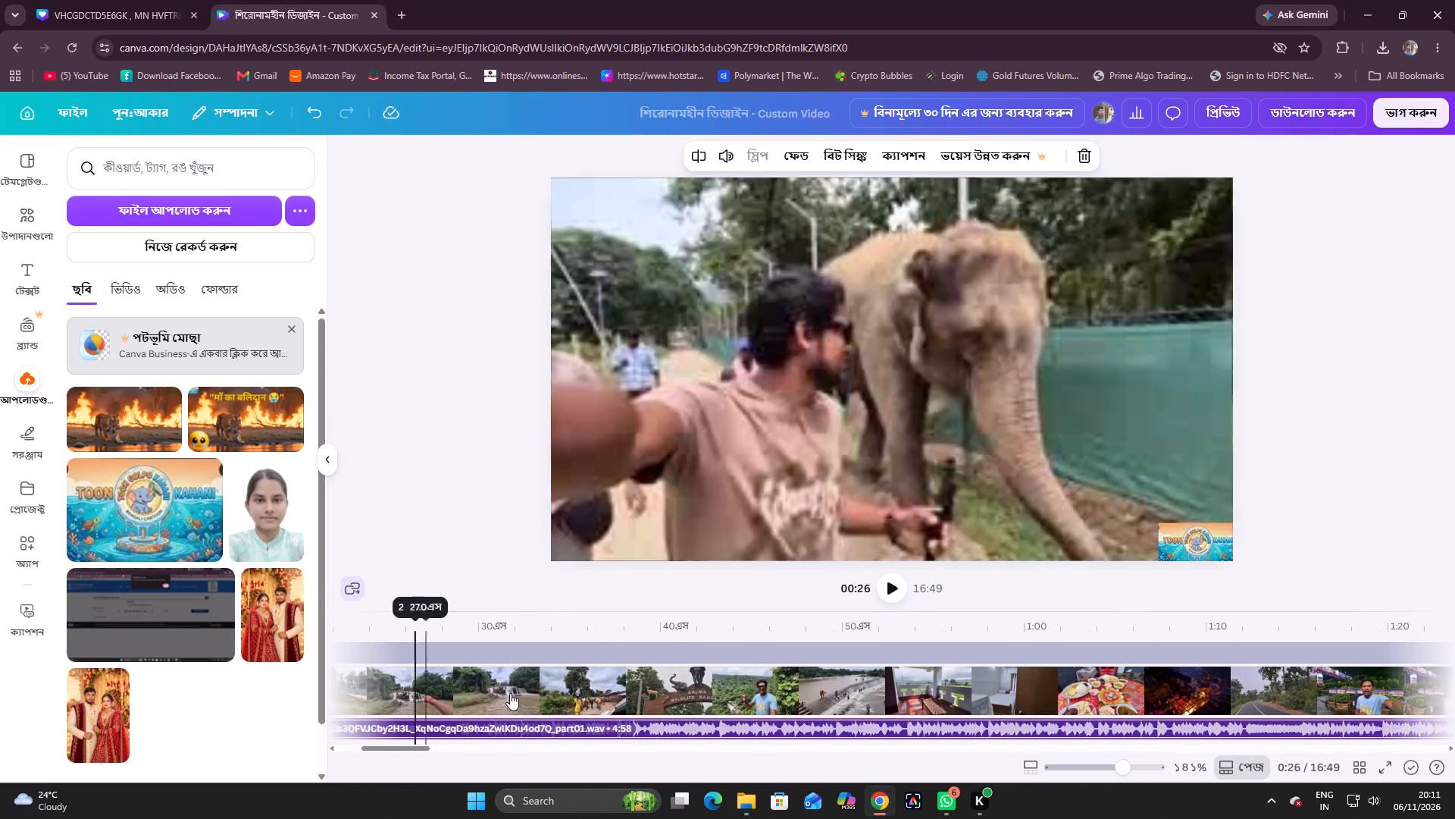
left_click_drag(510, 693, 530, 705)
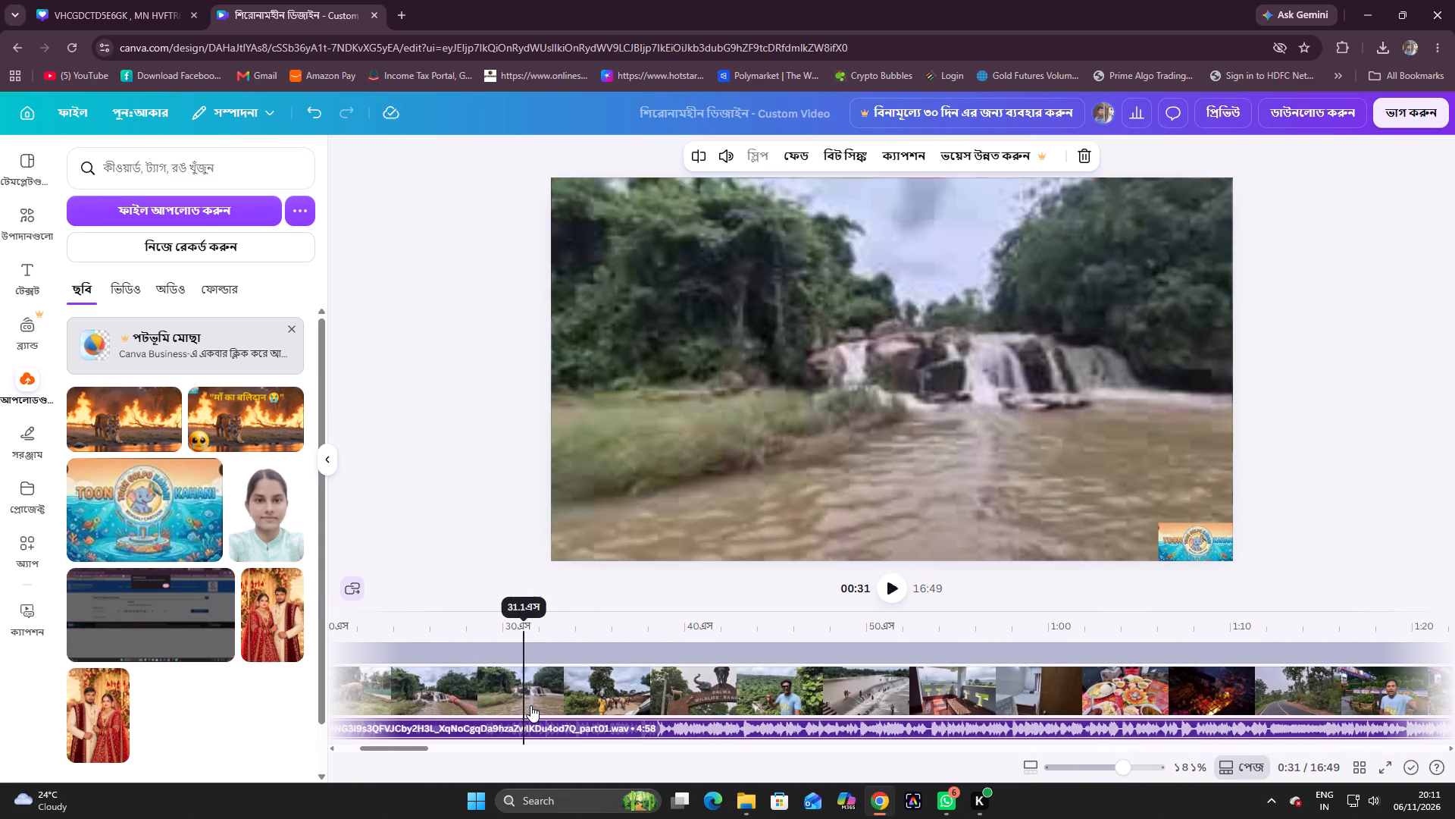
left_click_drag(530, 705, 486, 714)
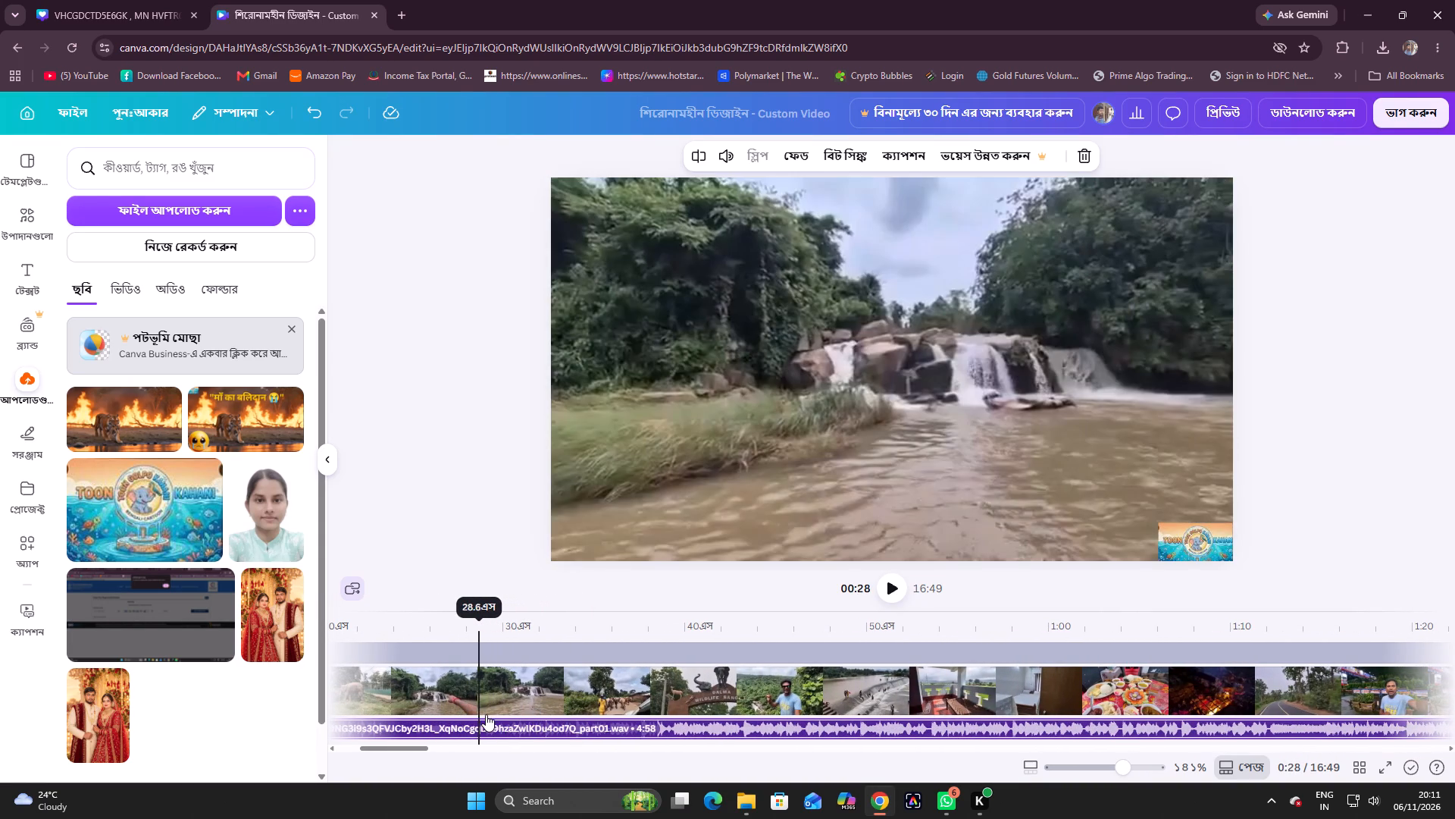
left_click_drag(486, 714, 454, 723)
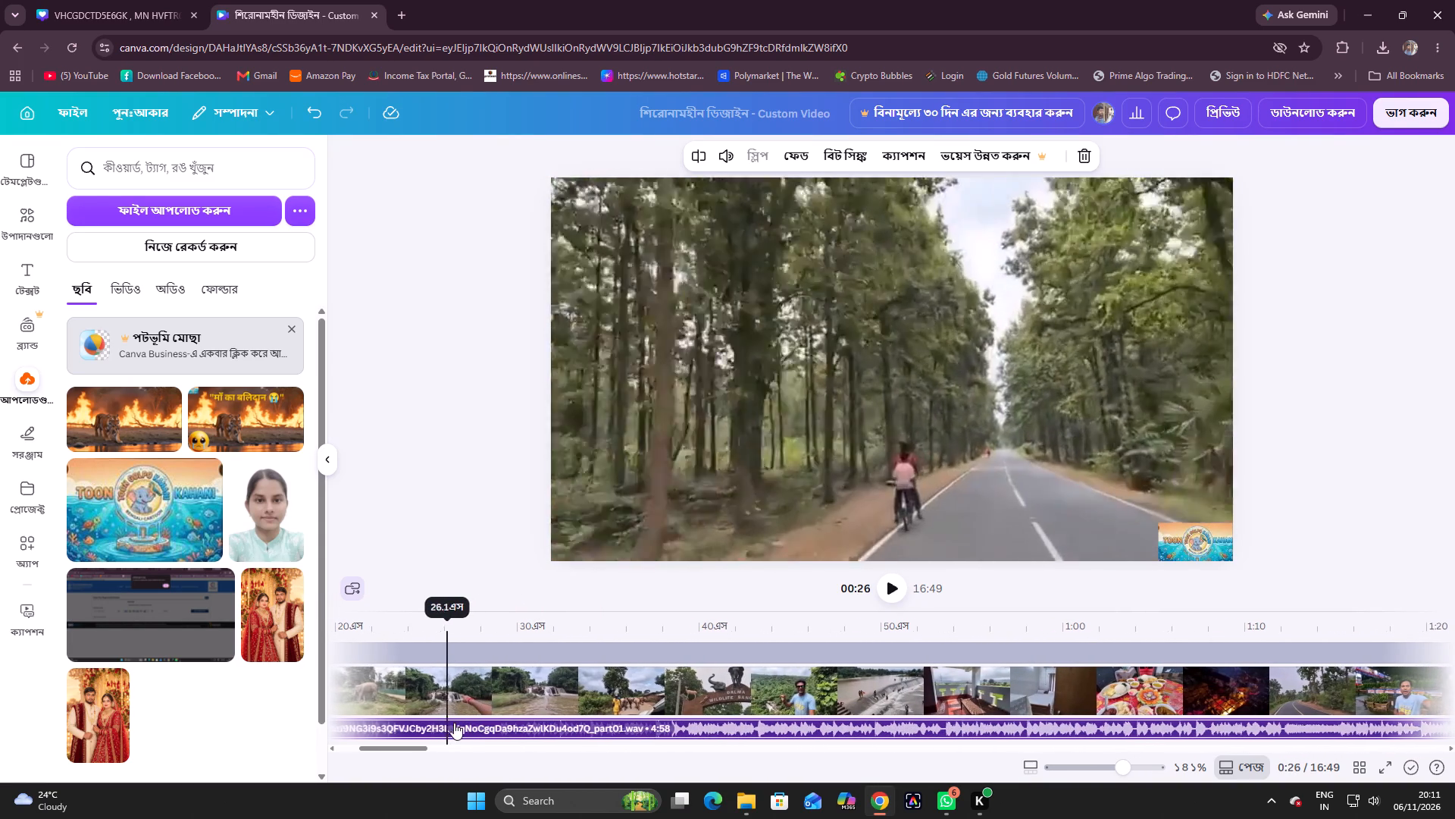
left_click_drag(454, 723, 452, 724)
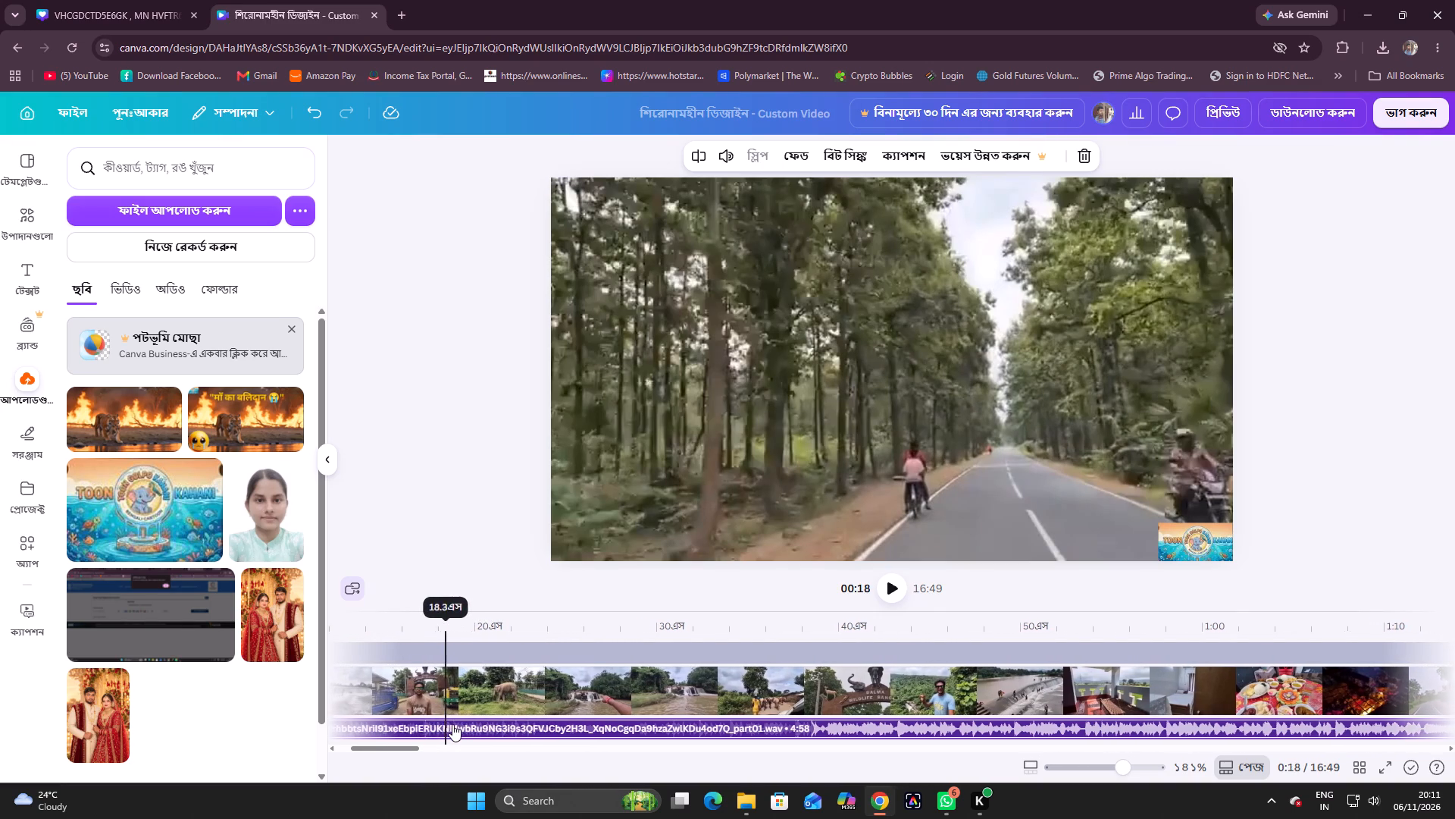
Position the playhead at about 25 seconds in the elephant scene and trim the audio track's end back to 25 seconds.
left_click_drag(452, 724, 532, 704)
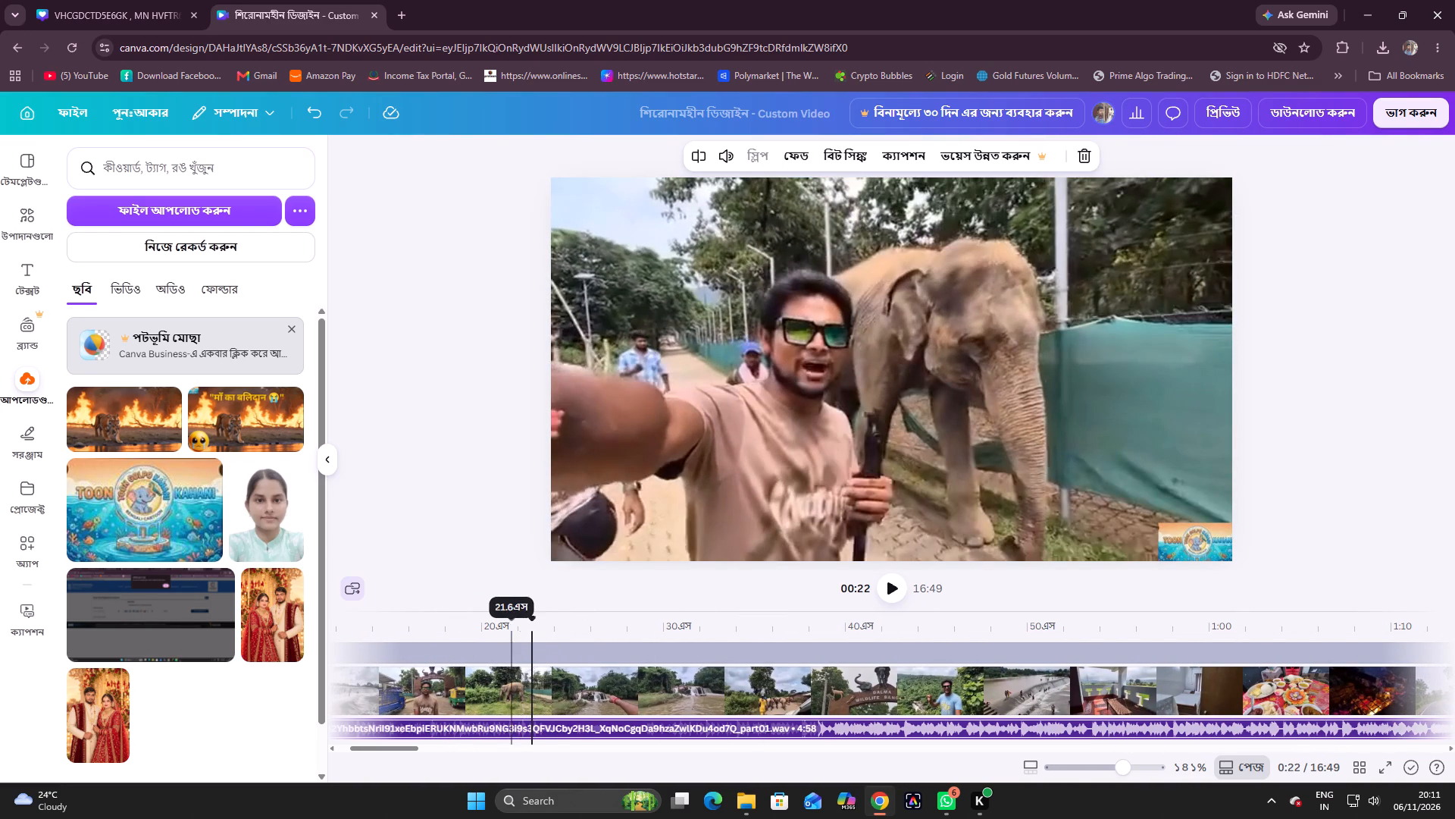
left_click_drag(530, 617, 537, 617)
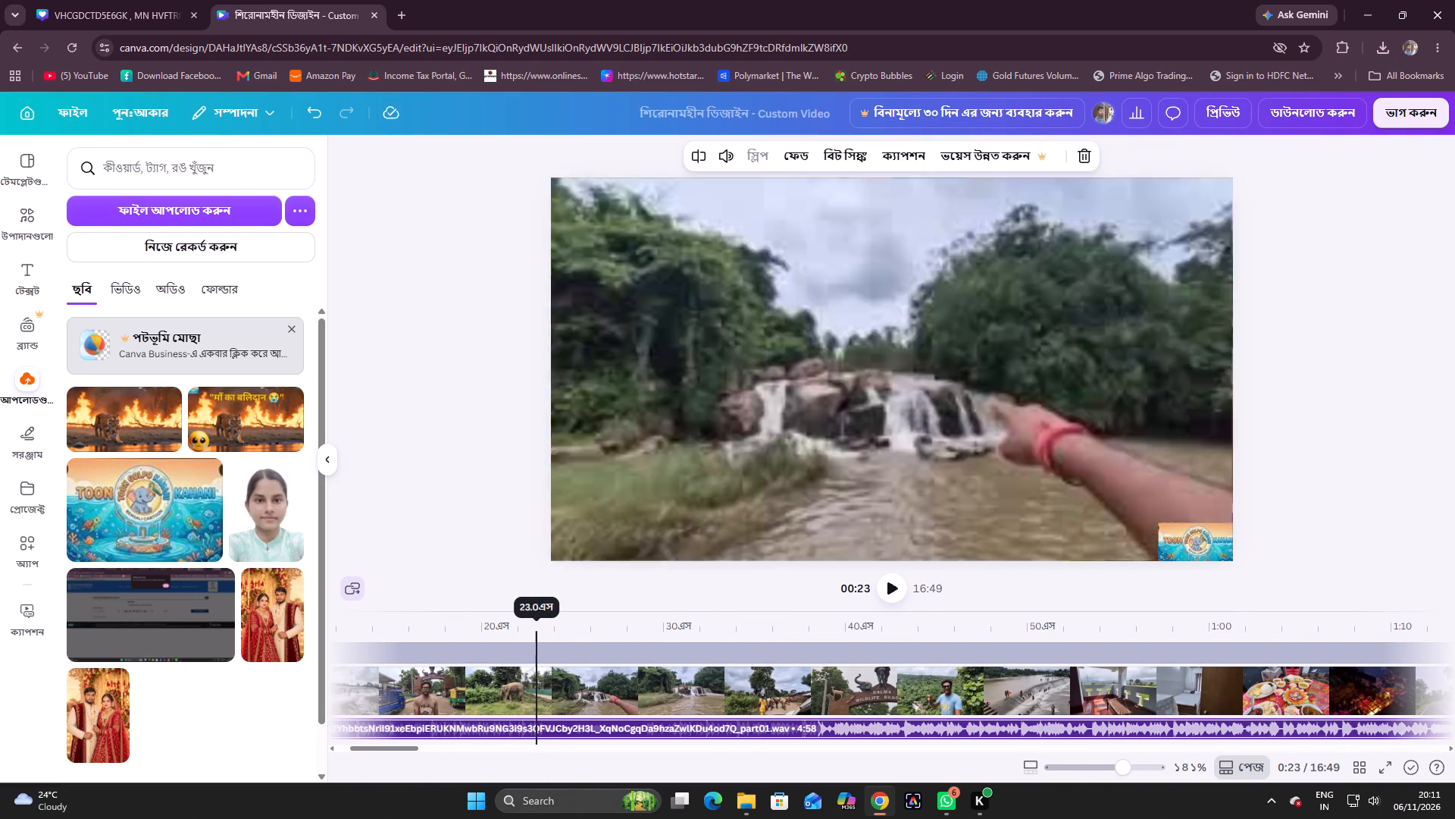
left_click_drag(537, 617, 555, 617)
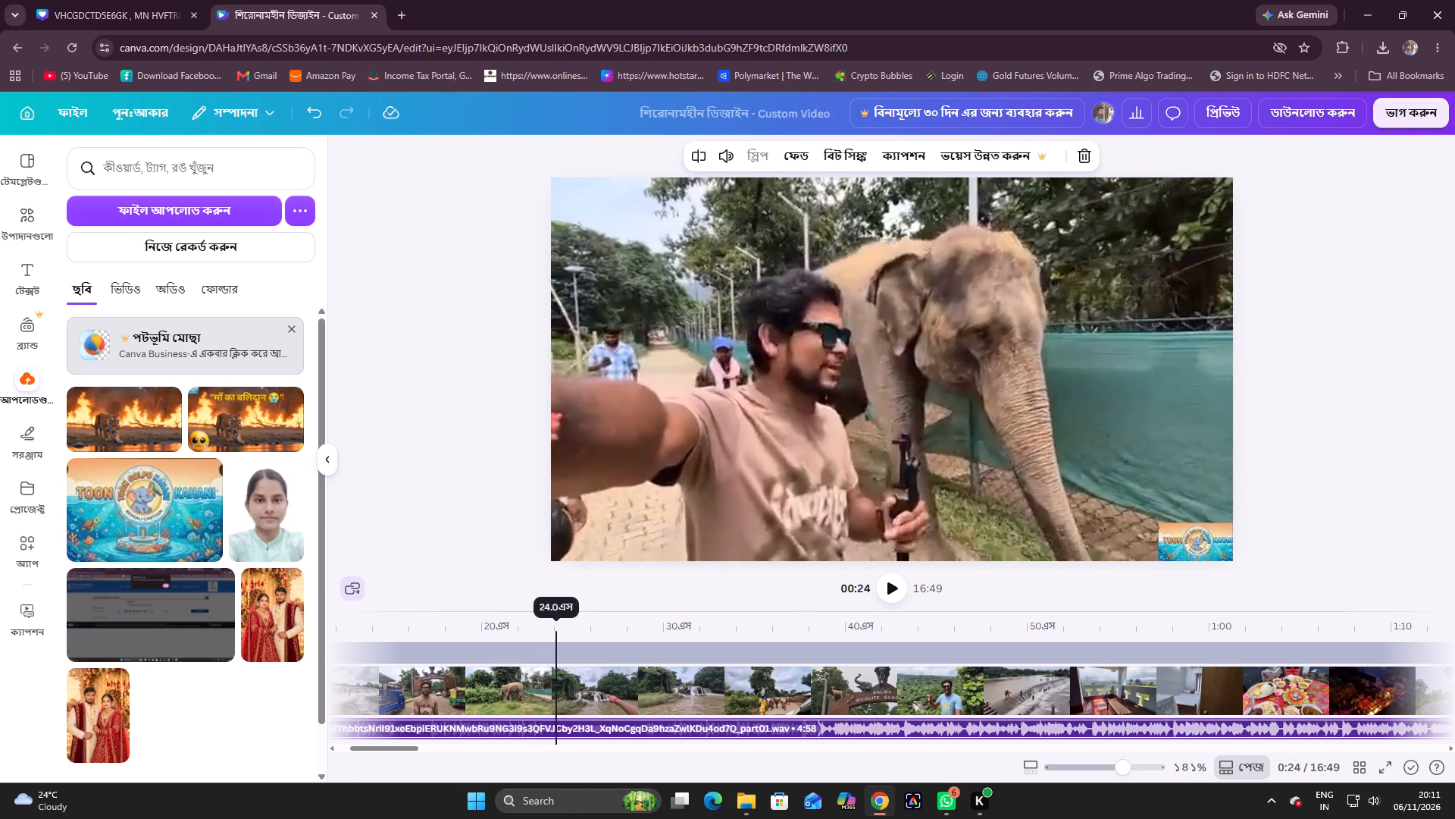
left_click_drag(555, 617, 571, 617)
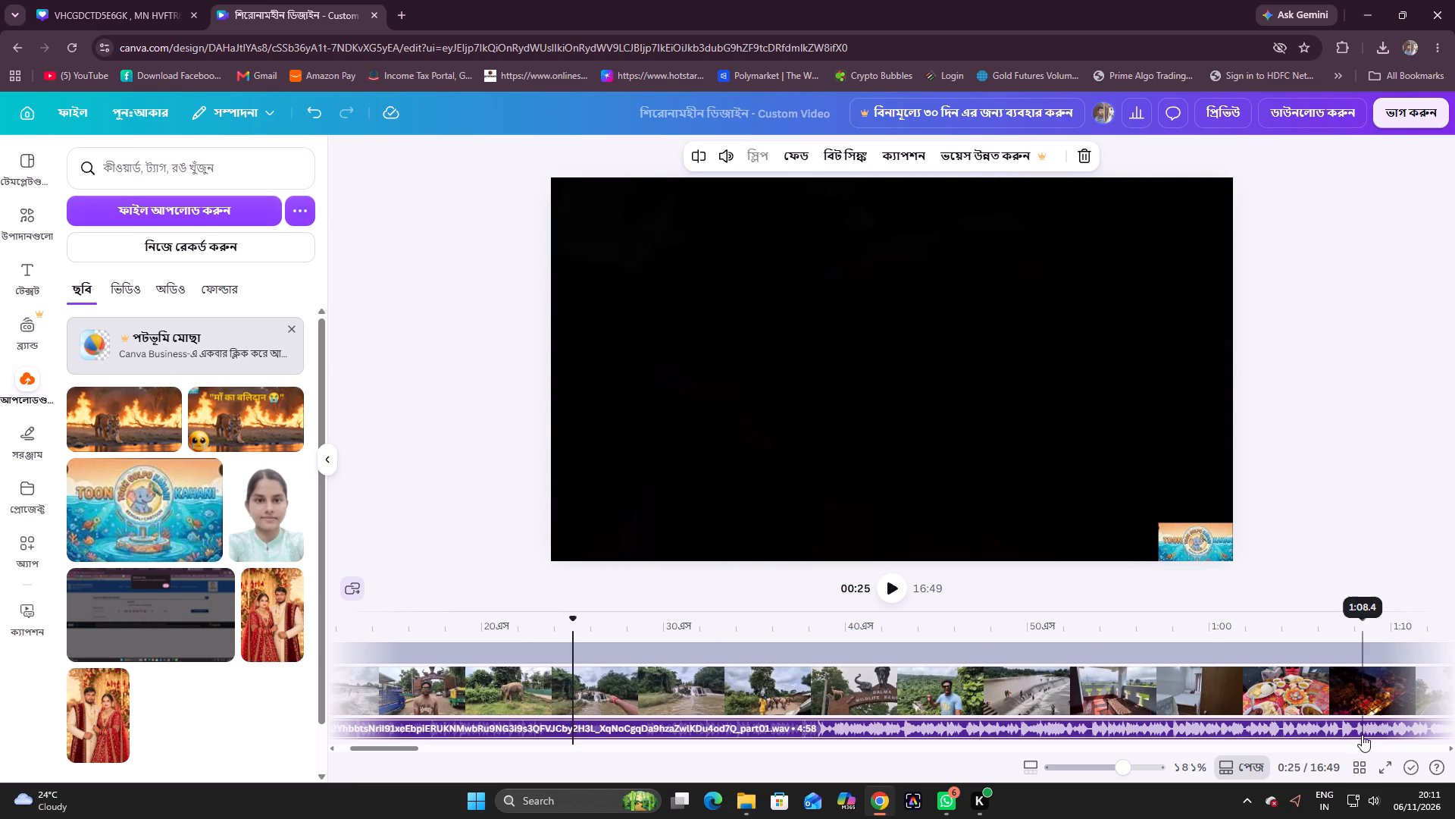
left_click_drag(368, 747, 700, 724)
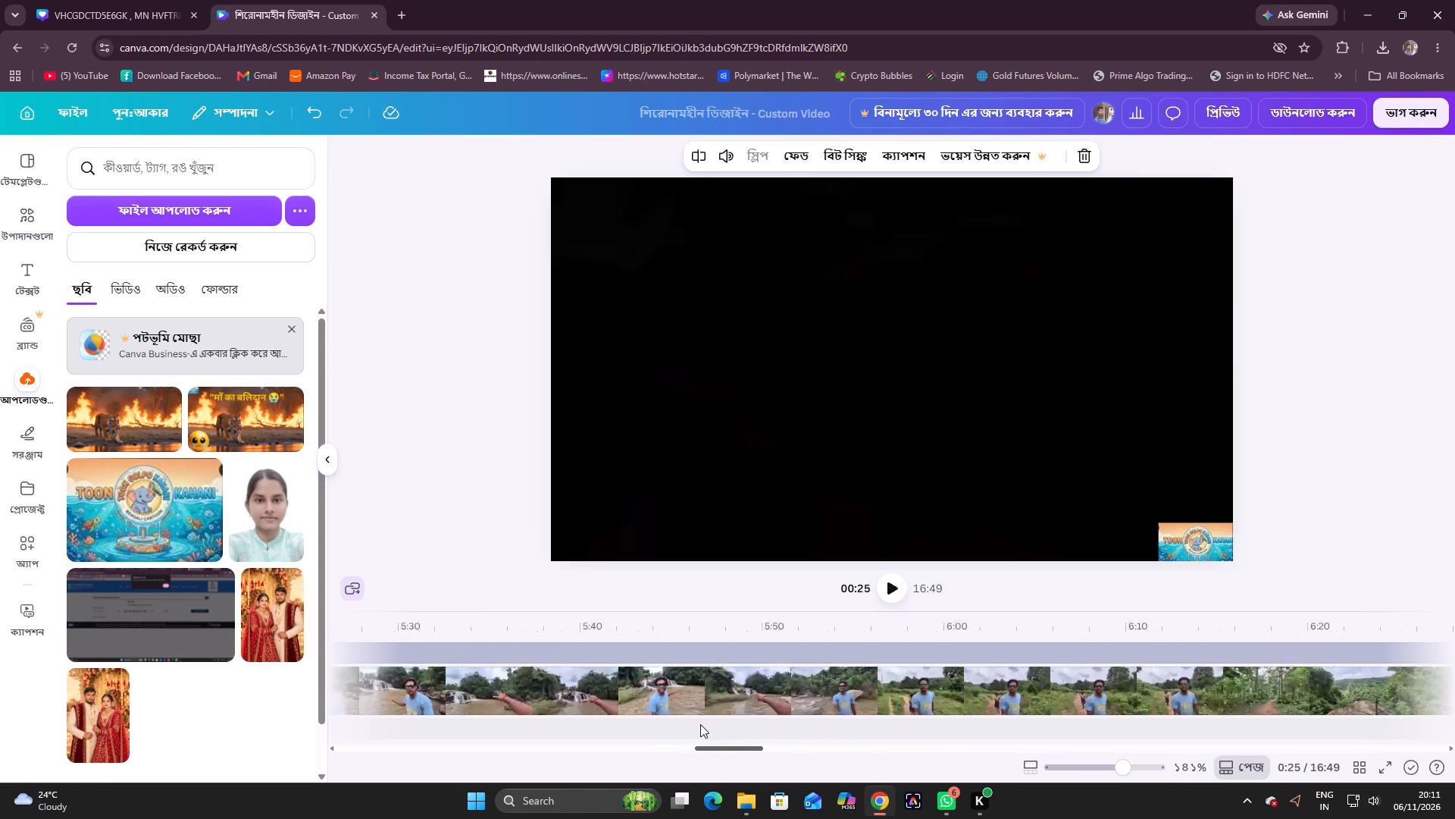
left_click_drag(700, 724, 648, 730)
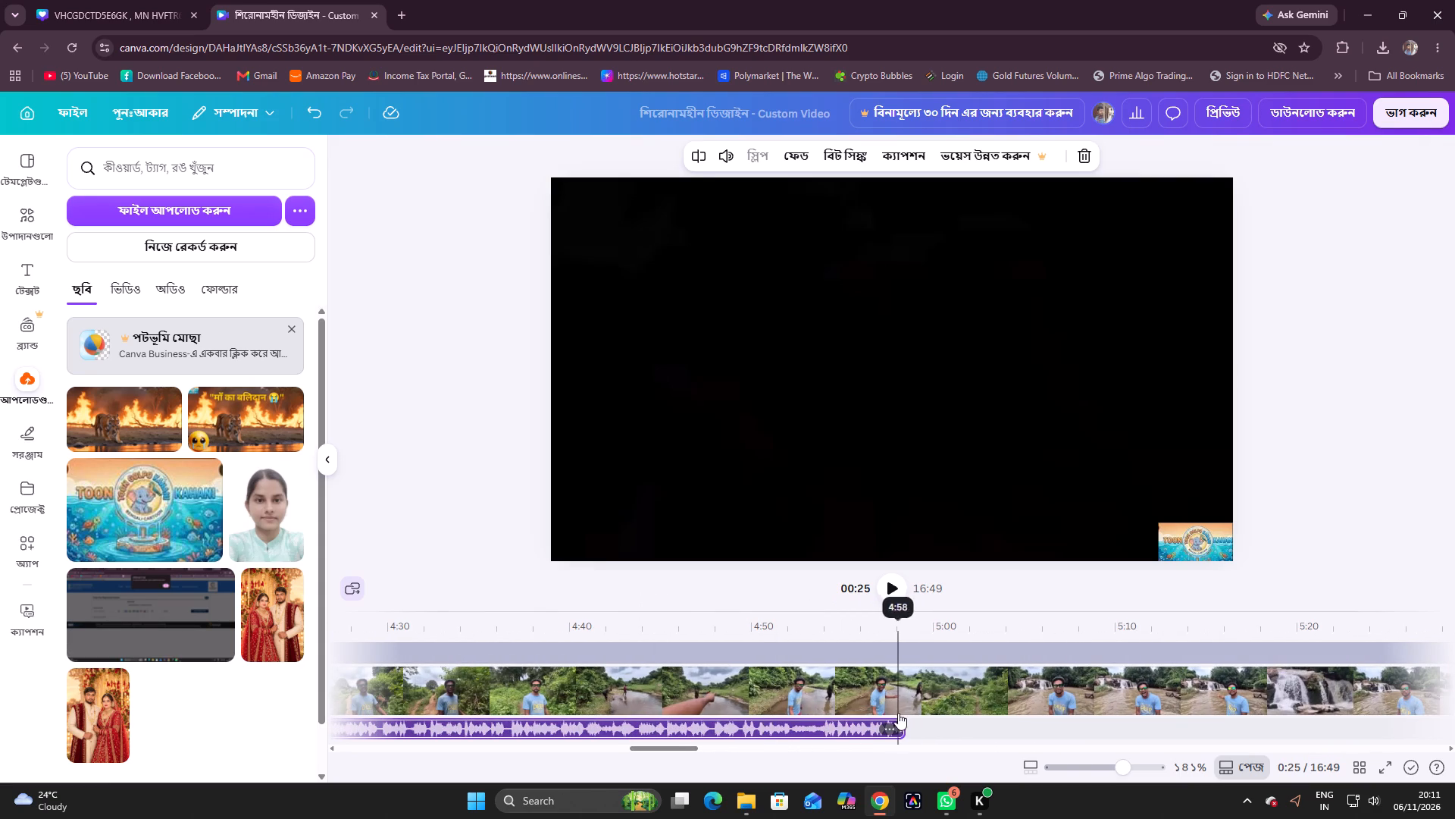
left_click_drag(896, 730, 850, 737)
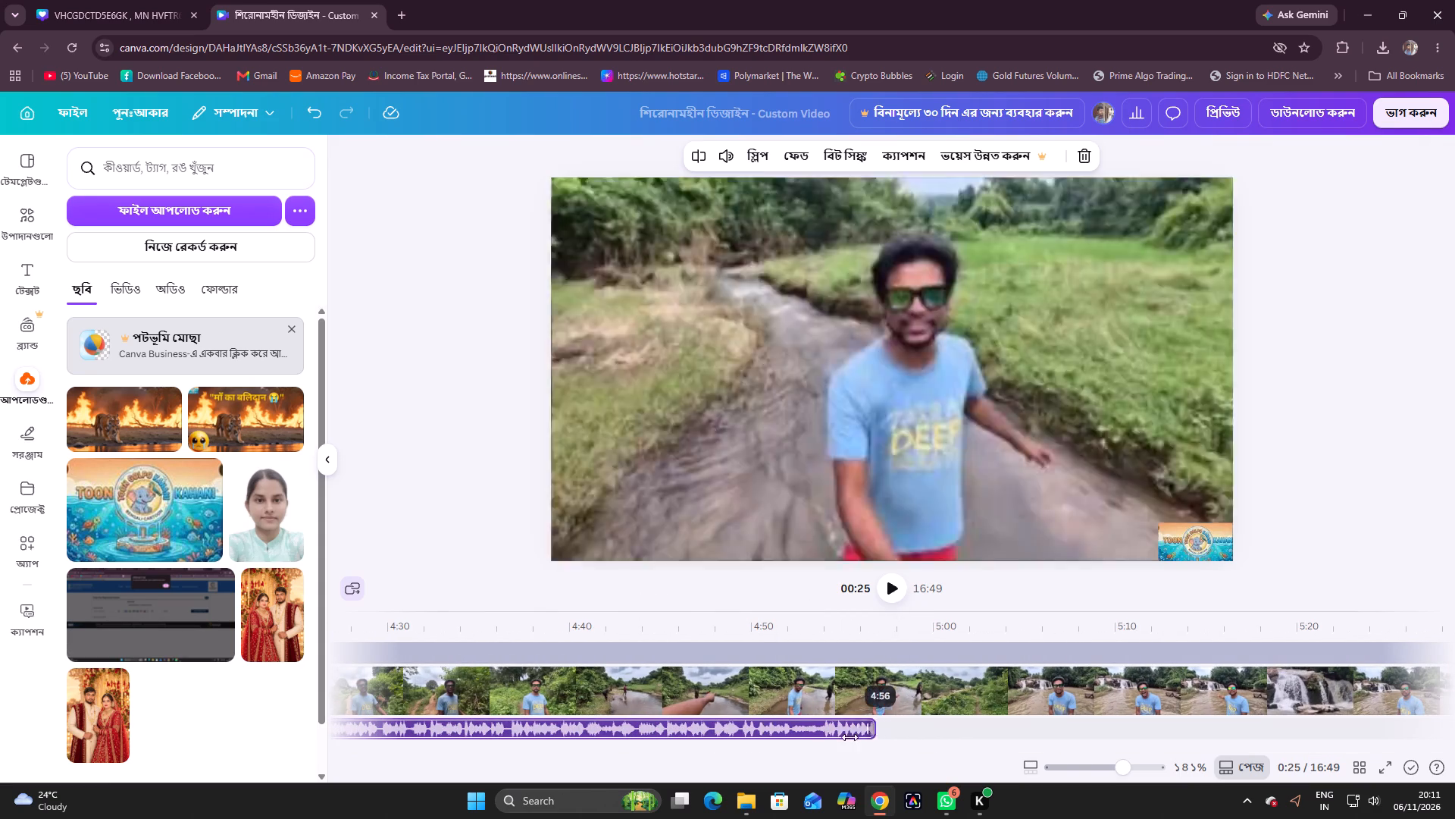
left_click_drag(850, 737, 392, 761)
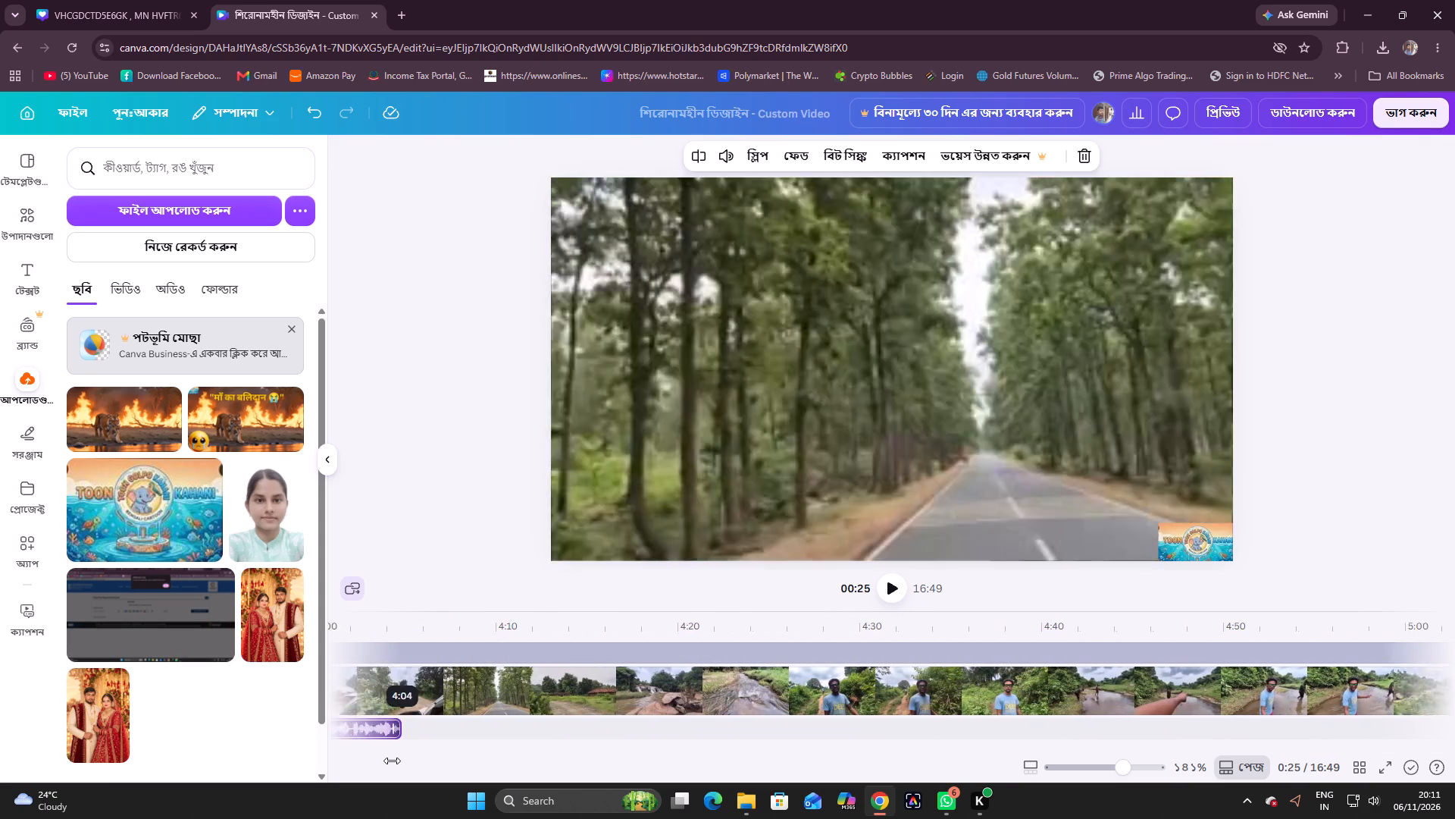
left_click_drag(392, 761, 393, 761)
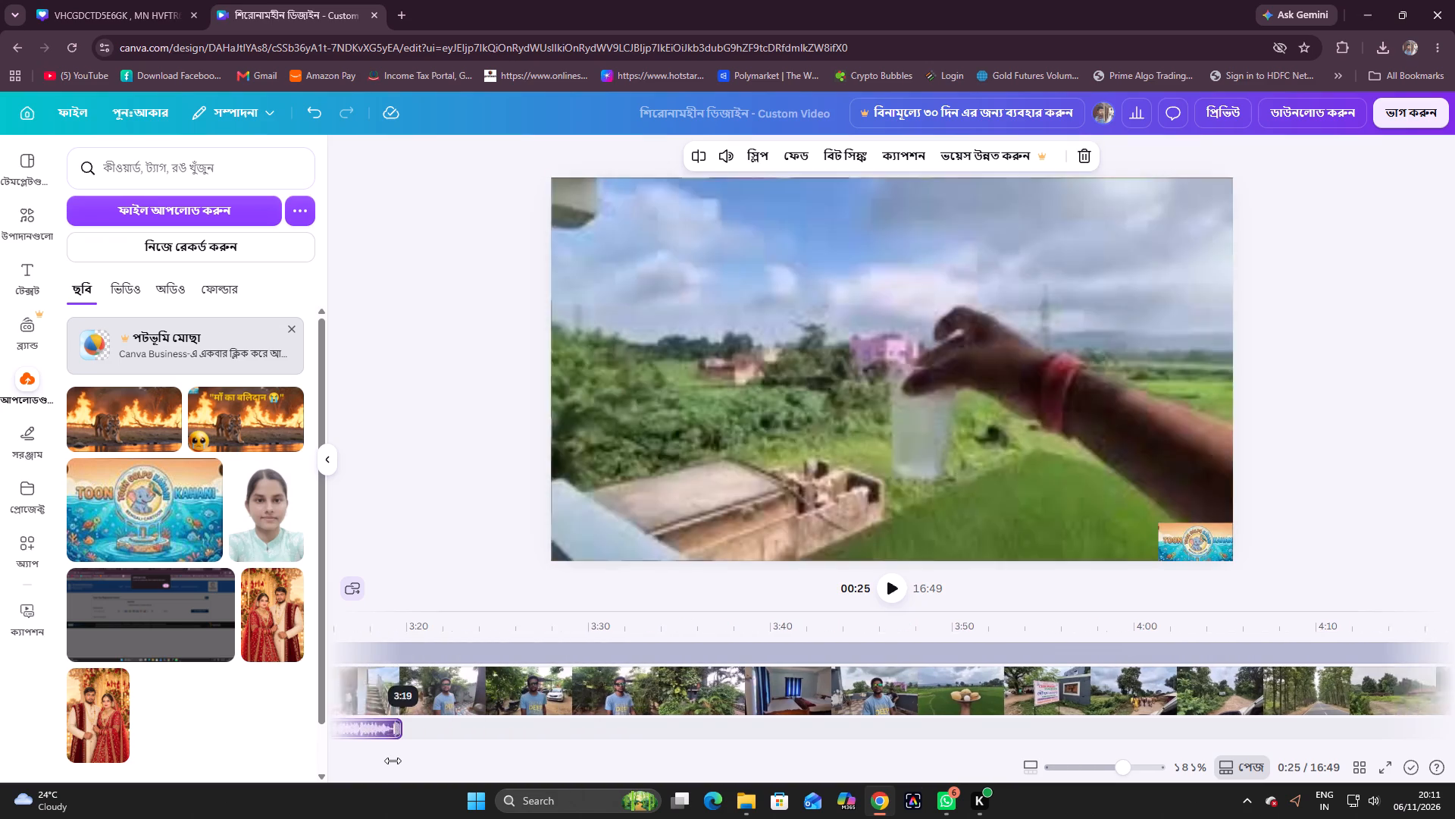
left_click_drag(393, 761, 394, 758)
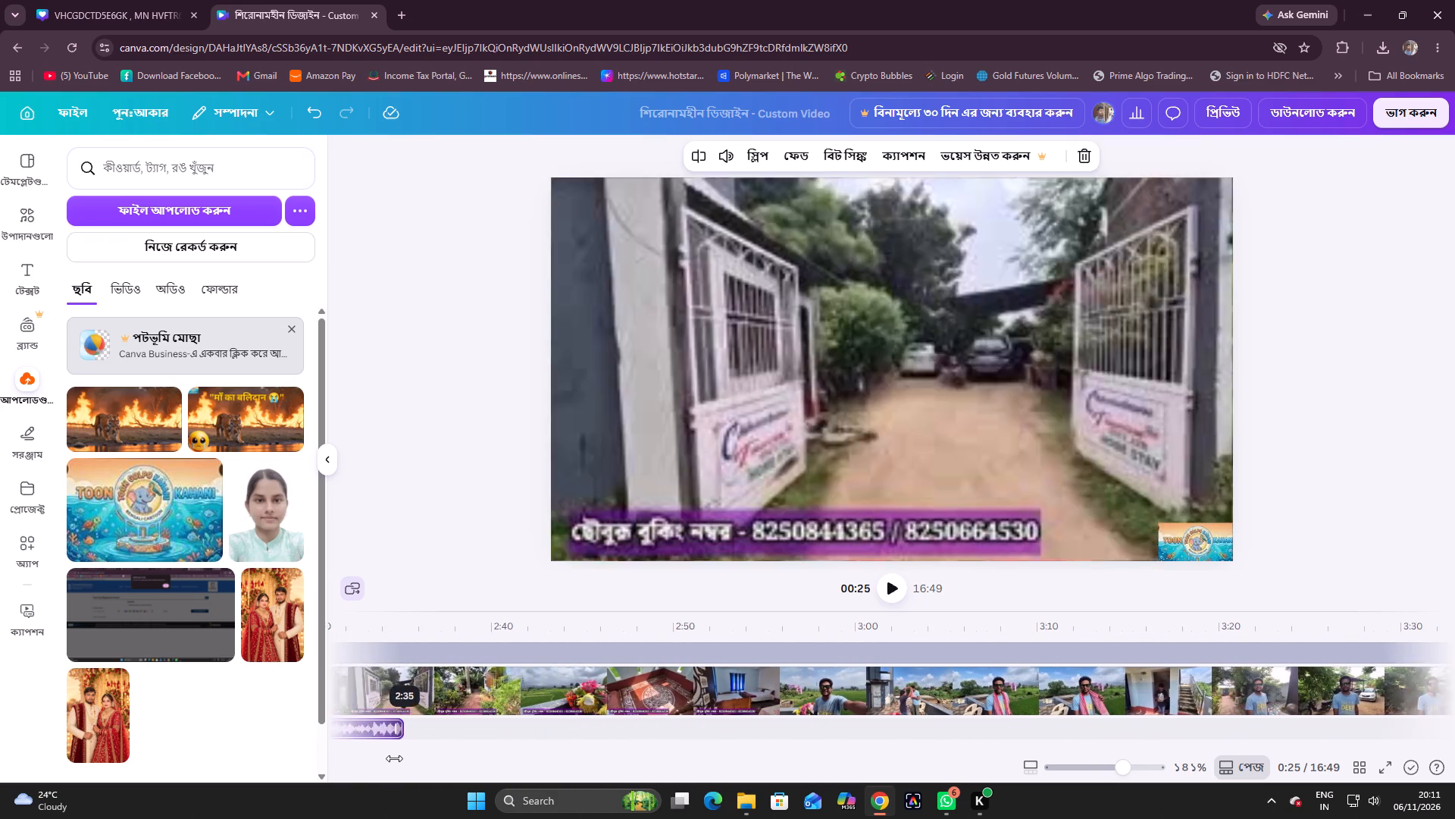
left_click_drag(394, 758, 396, 758)
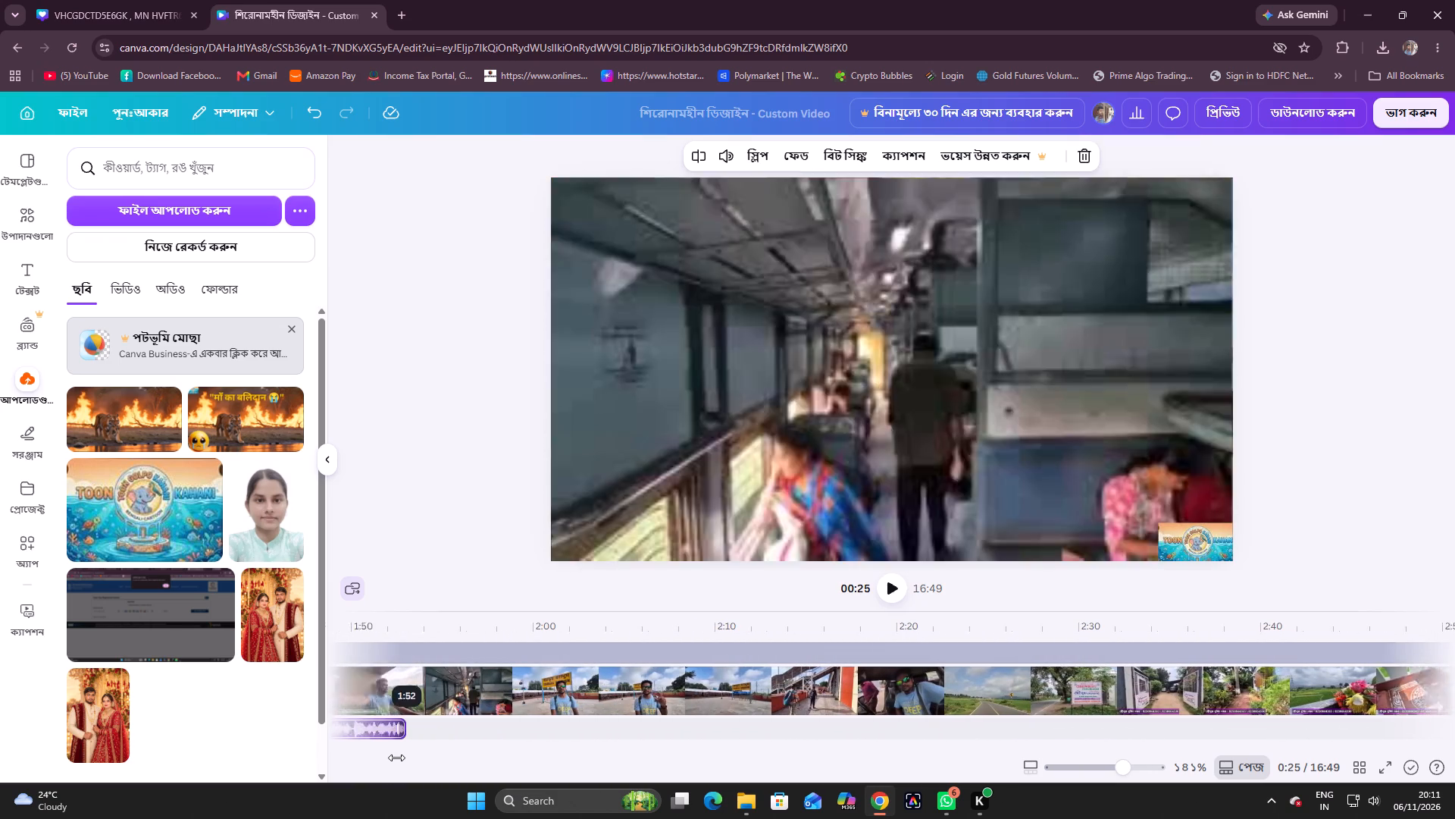
left_click_drag(396, 758, 474, 746)
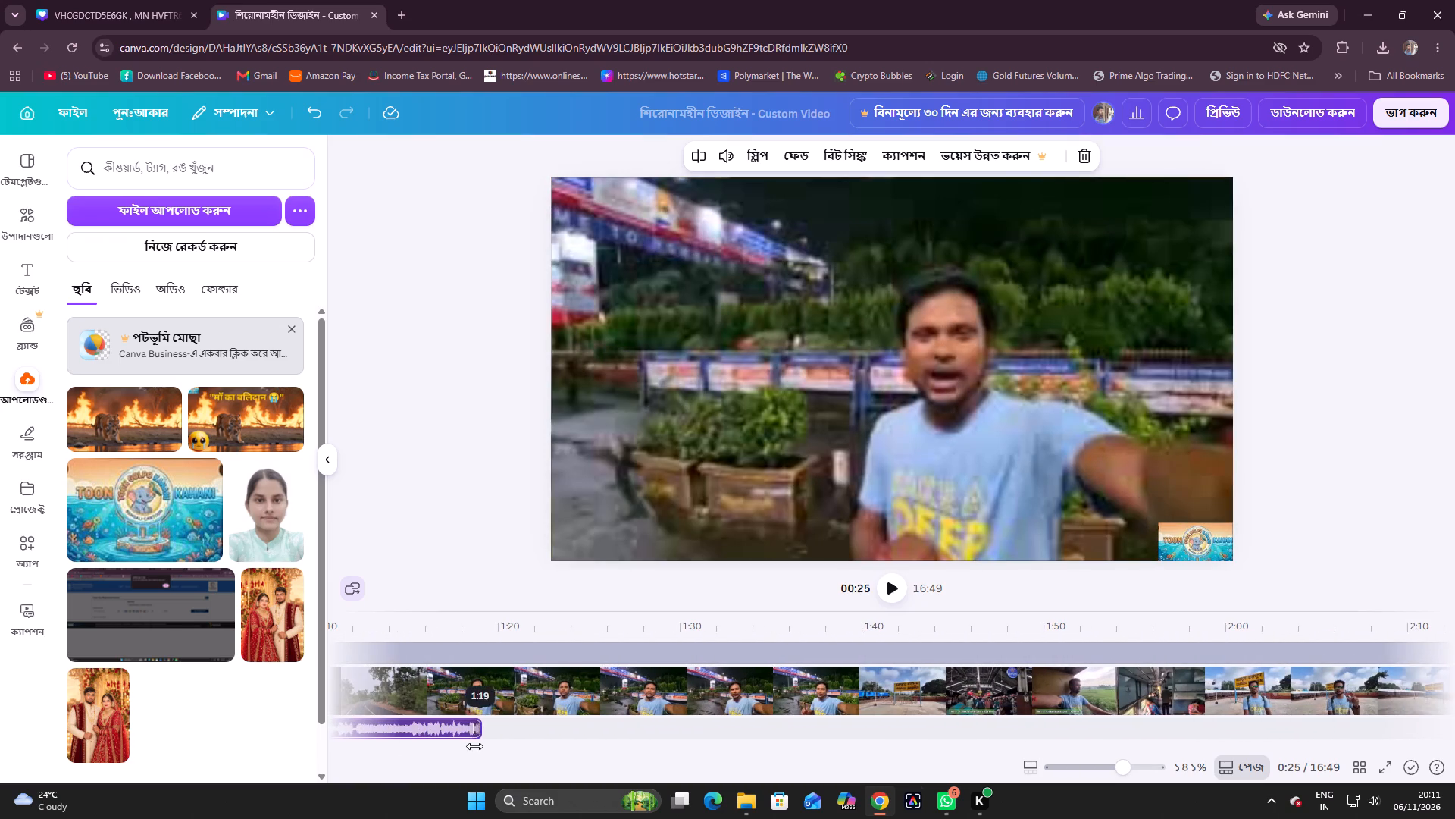
left_click_drag(474, 746, 355, 758)
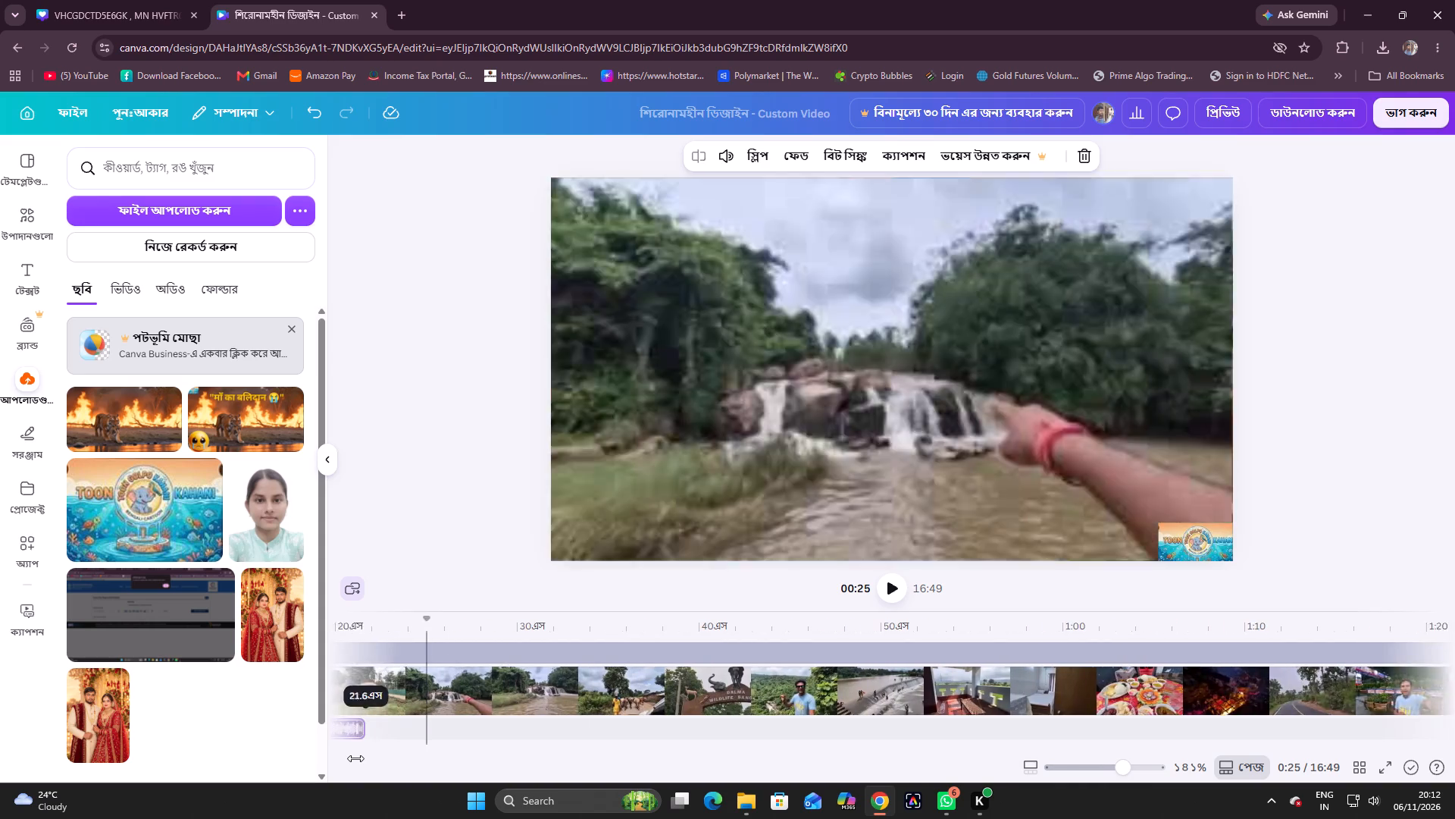
left_click_drag(355, 758, 366, 758)
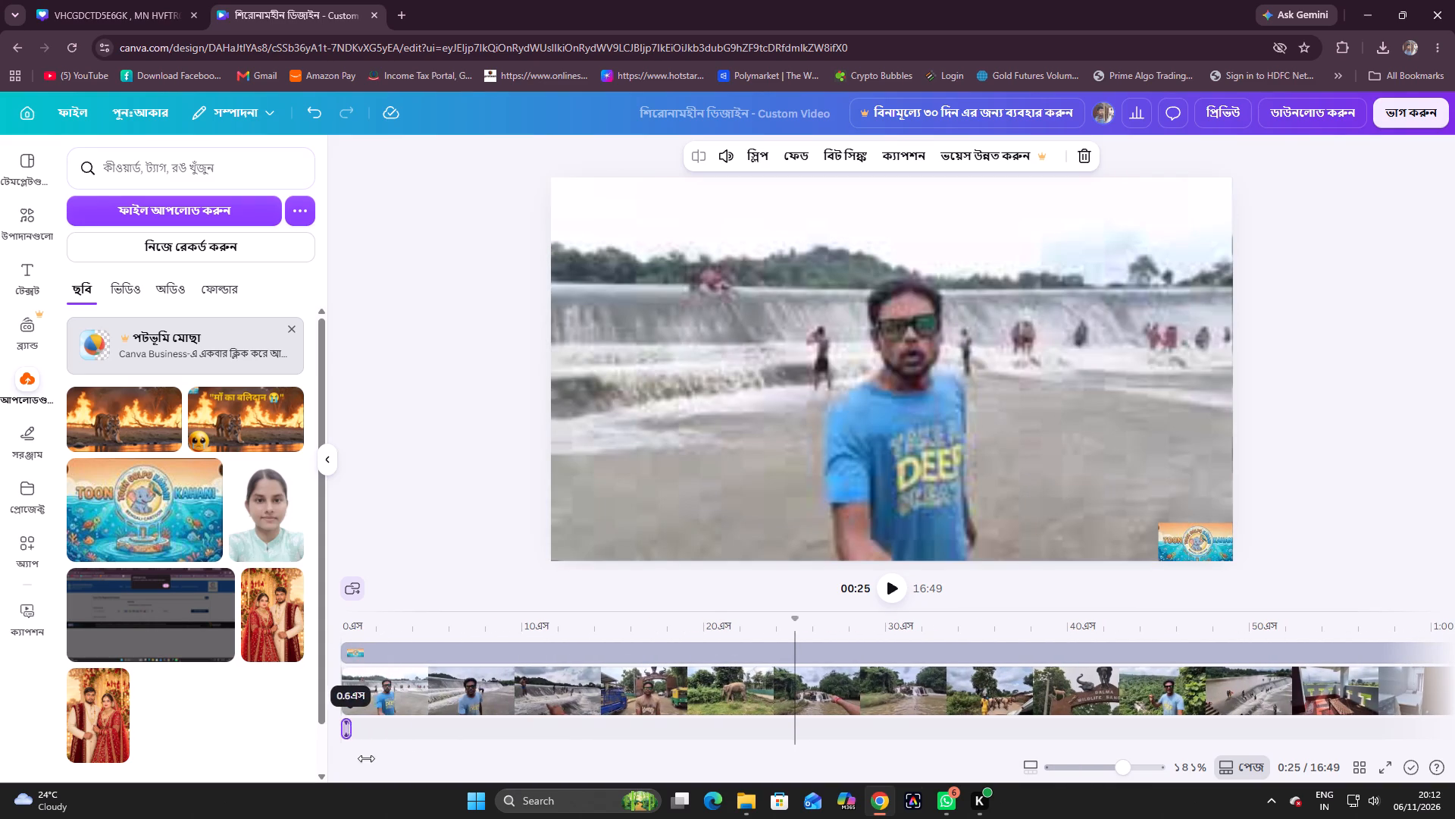
left_click_drag(366, 758, 785, 737)
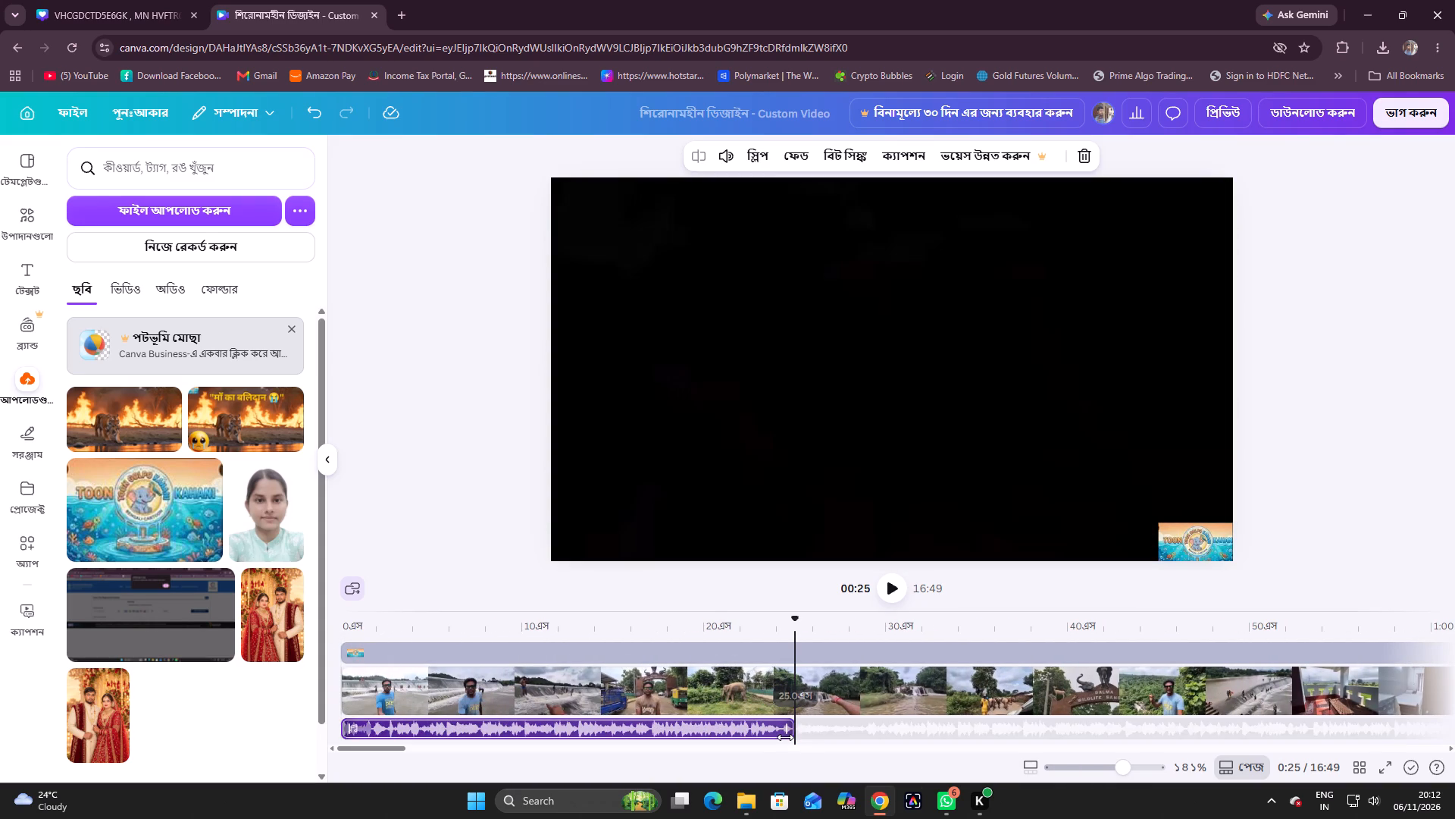
Play and scrub the first 25 seconds to check the trimmed audio's end against the change from the elephant scene.
left_click(897, 596)
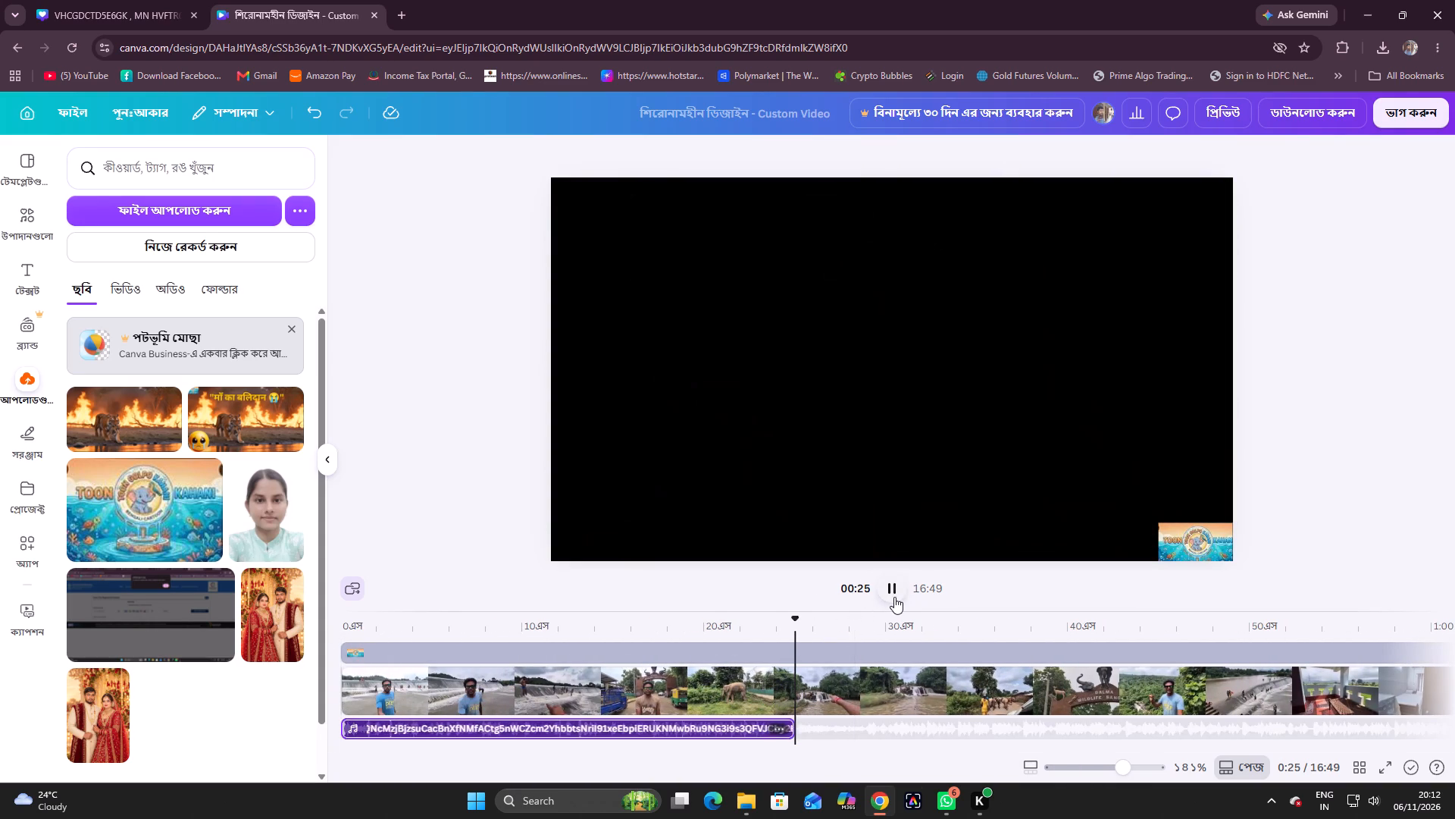
left_click_drag(825, 619, 776, 654)
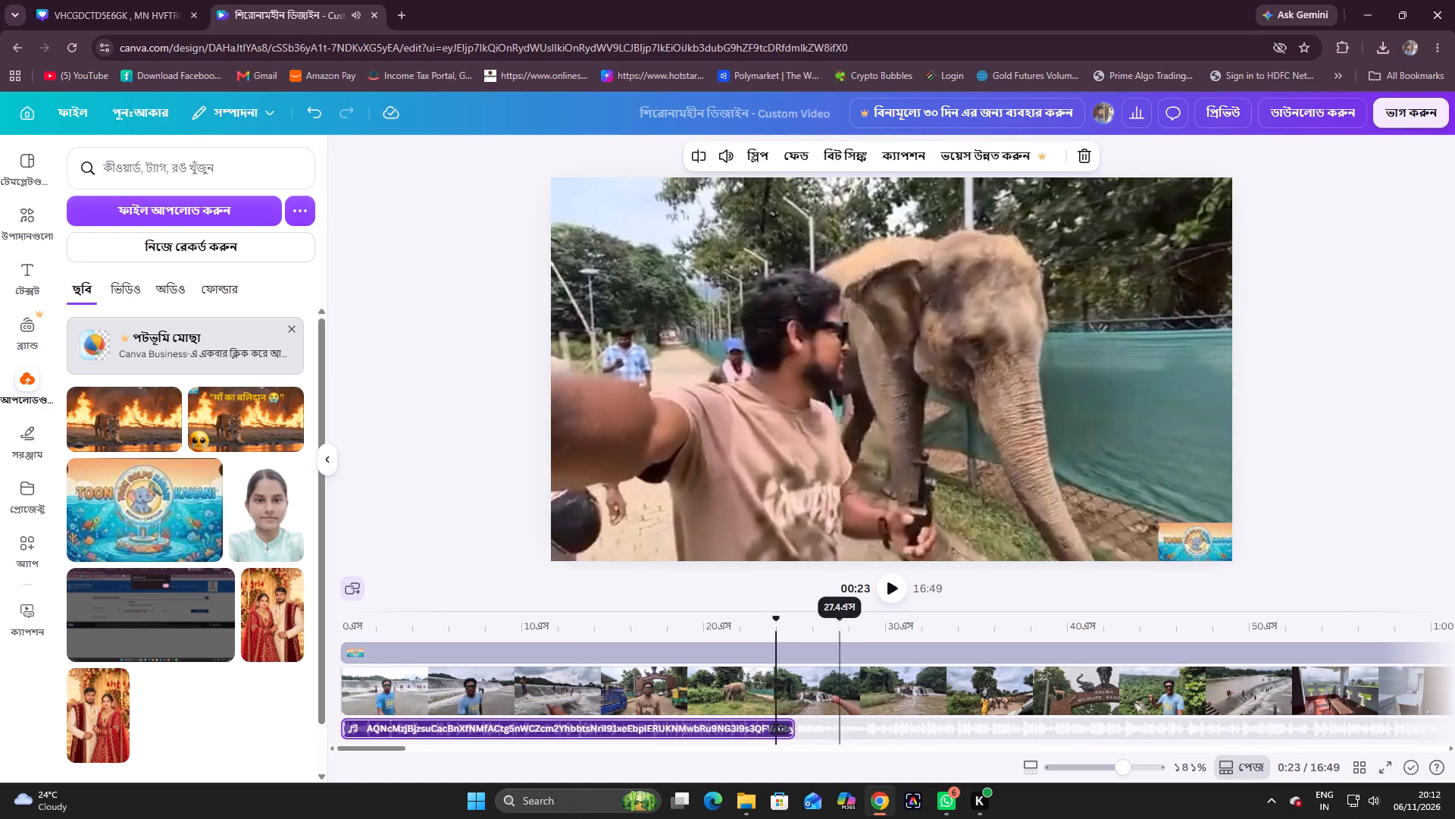
left_click(889, 596)
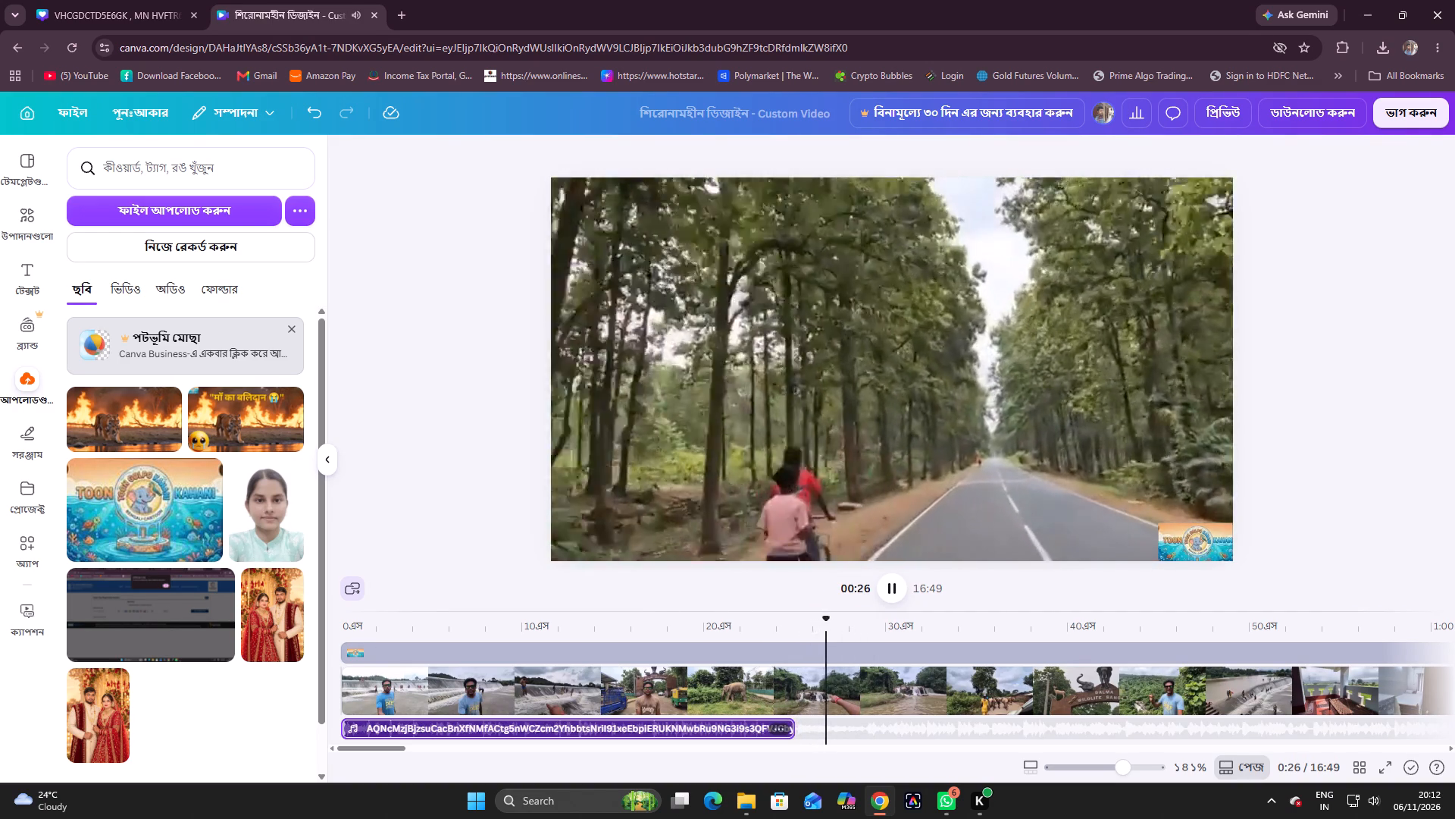
left_click_drag(818, 620, 784, 643)
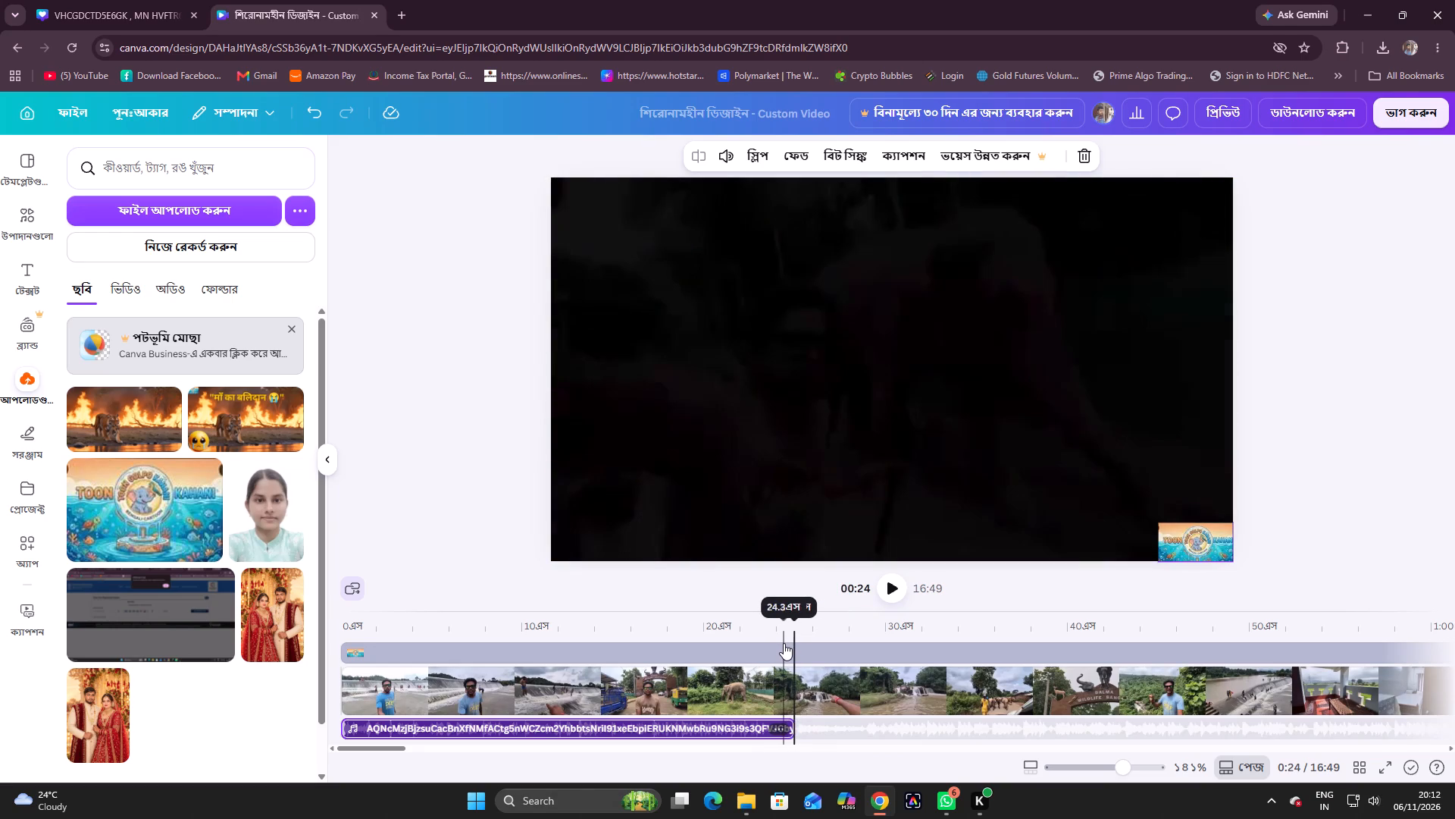
left_click_drag(784, 643, 762, 655)
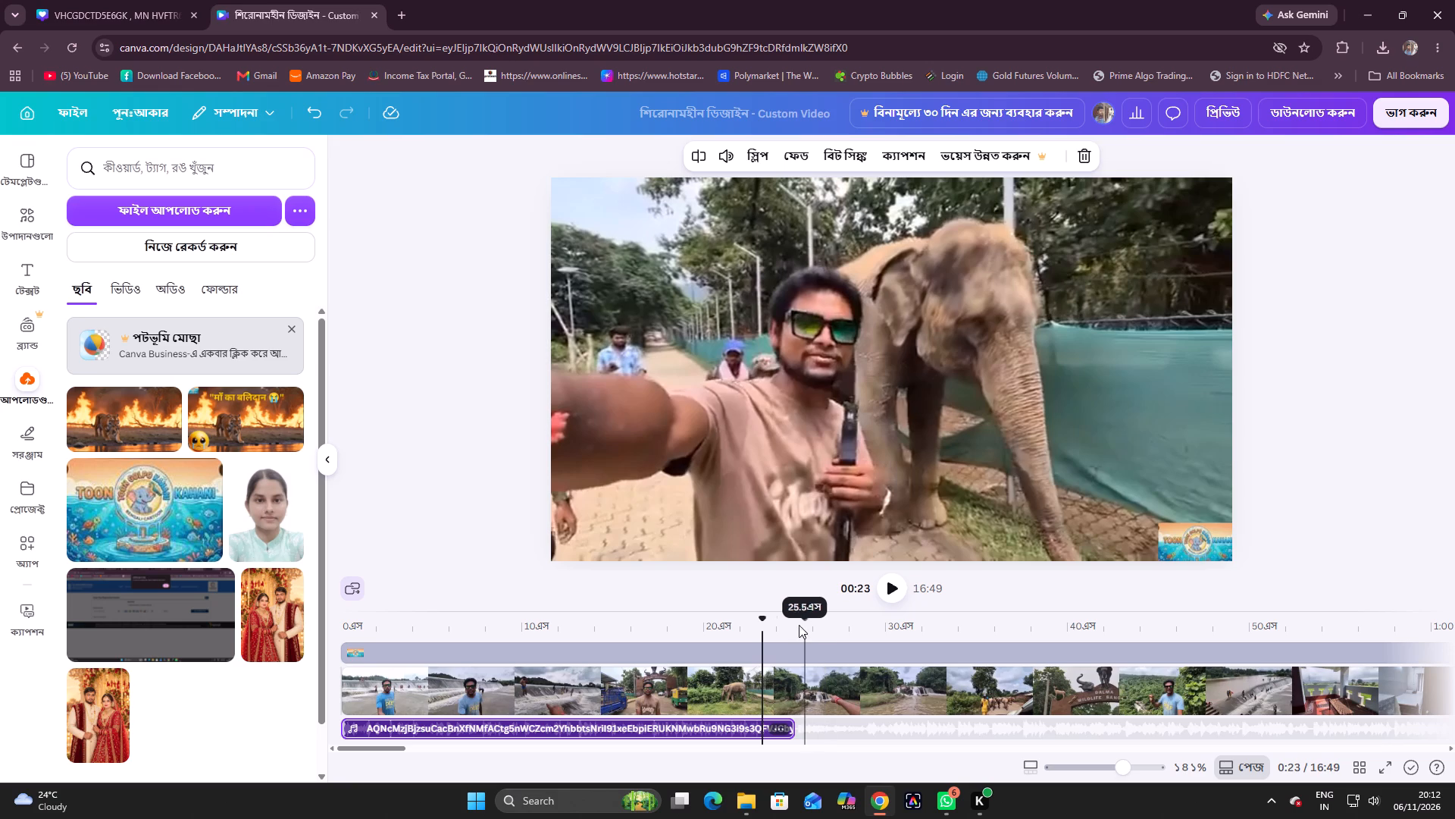
left_click_drag(765, 620, 464, 662)
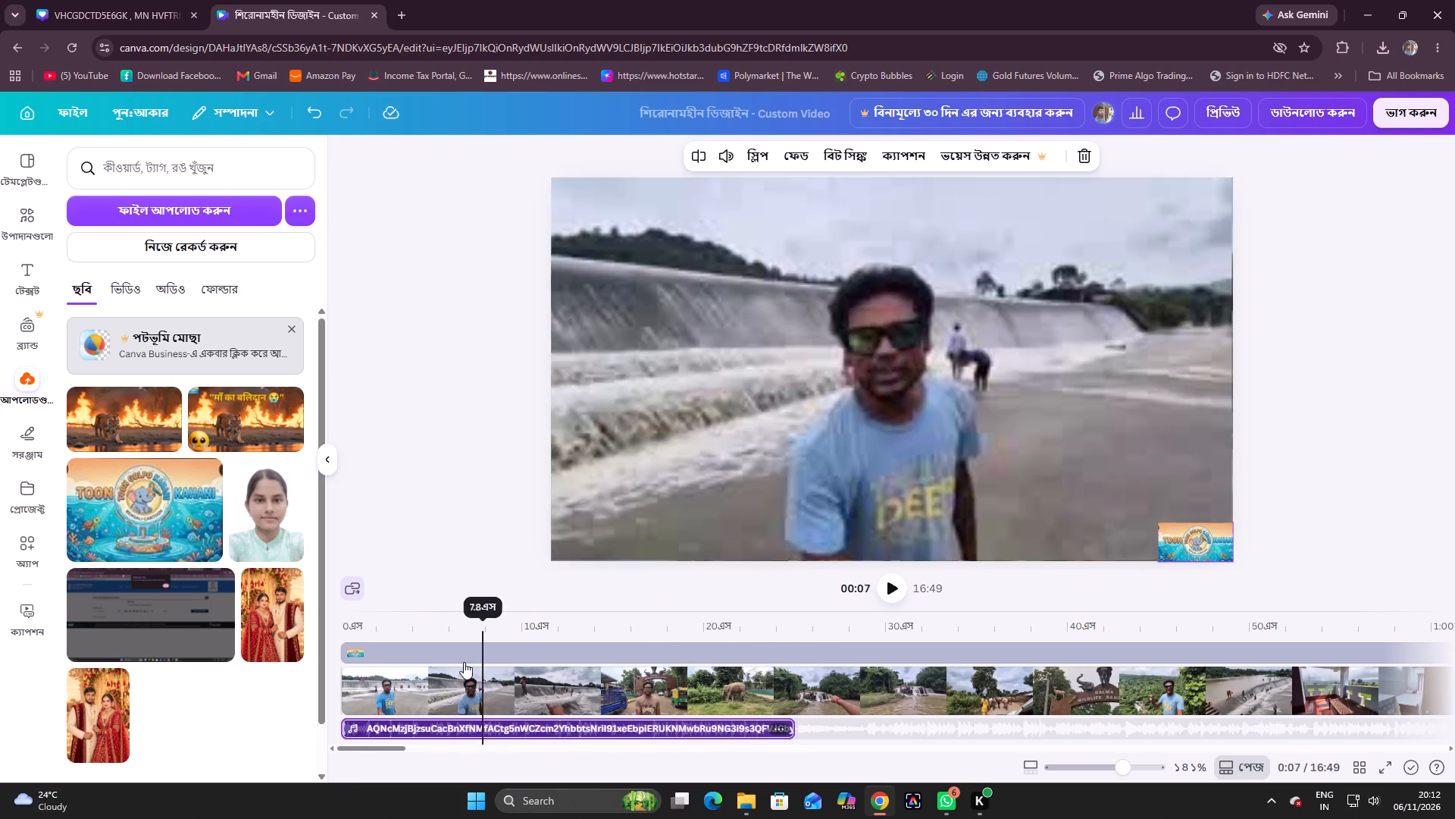
left_click_drag(464, 662, 486, 664)
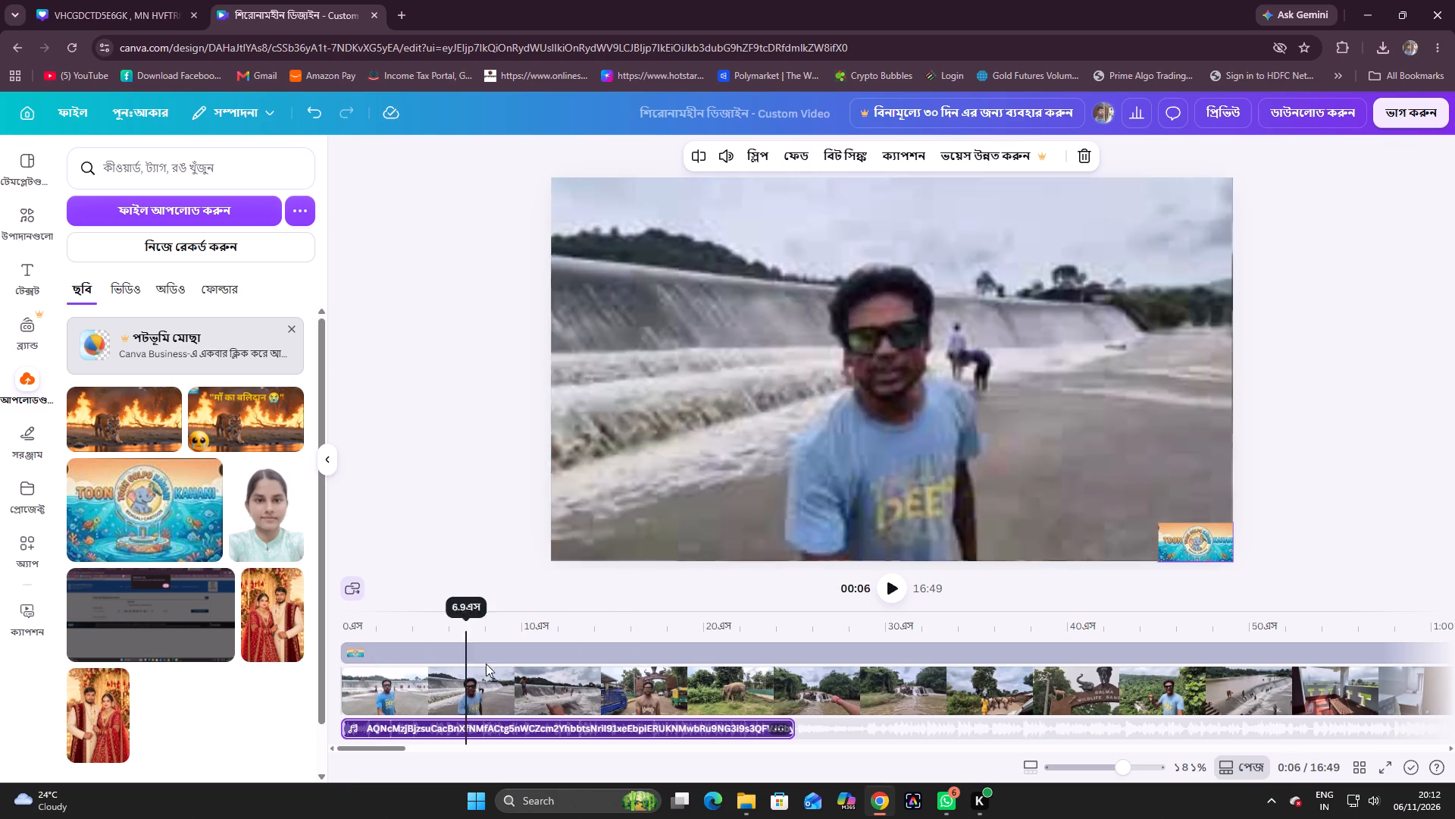
left_click_drag(486, 664, 597, 663)
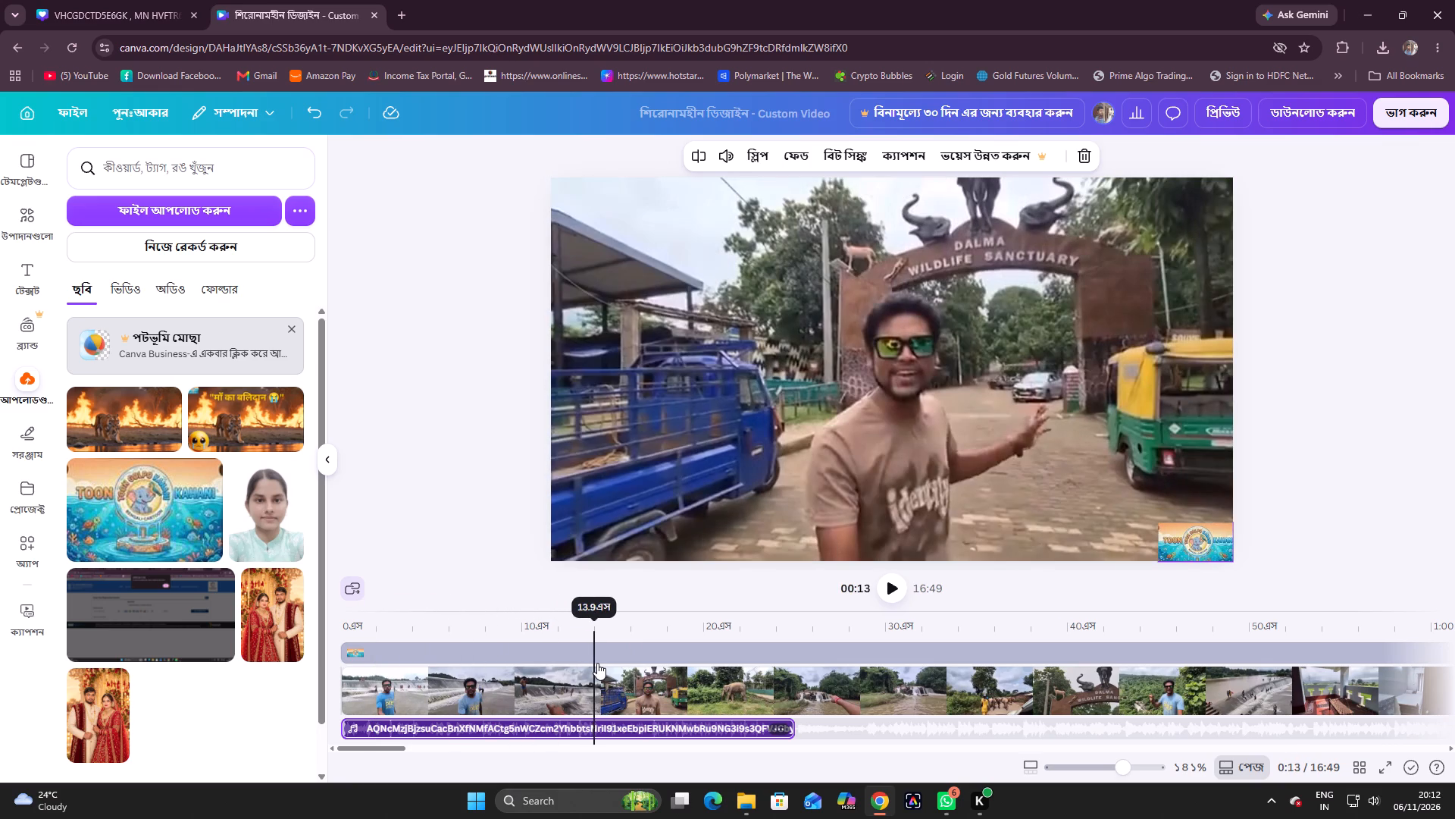
left_click_drag(597, 663, 512, 673)
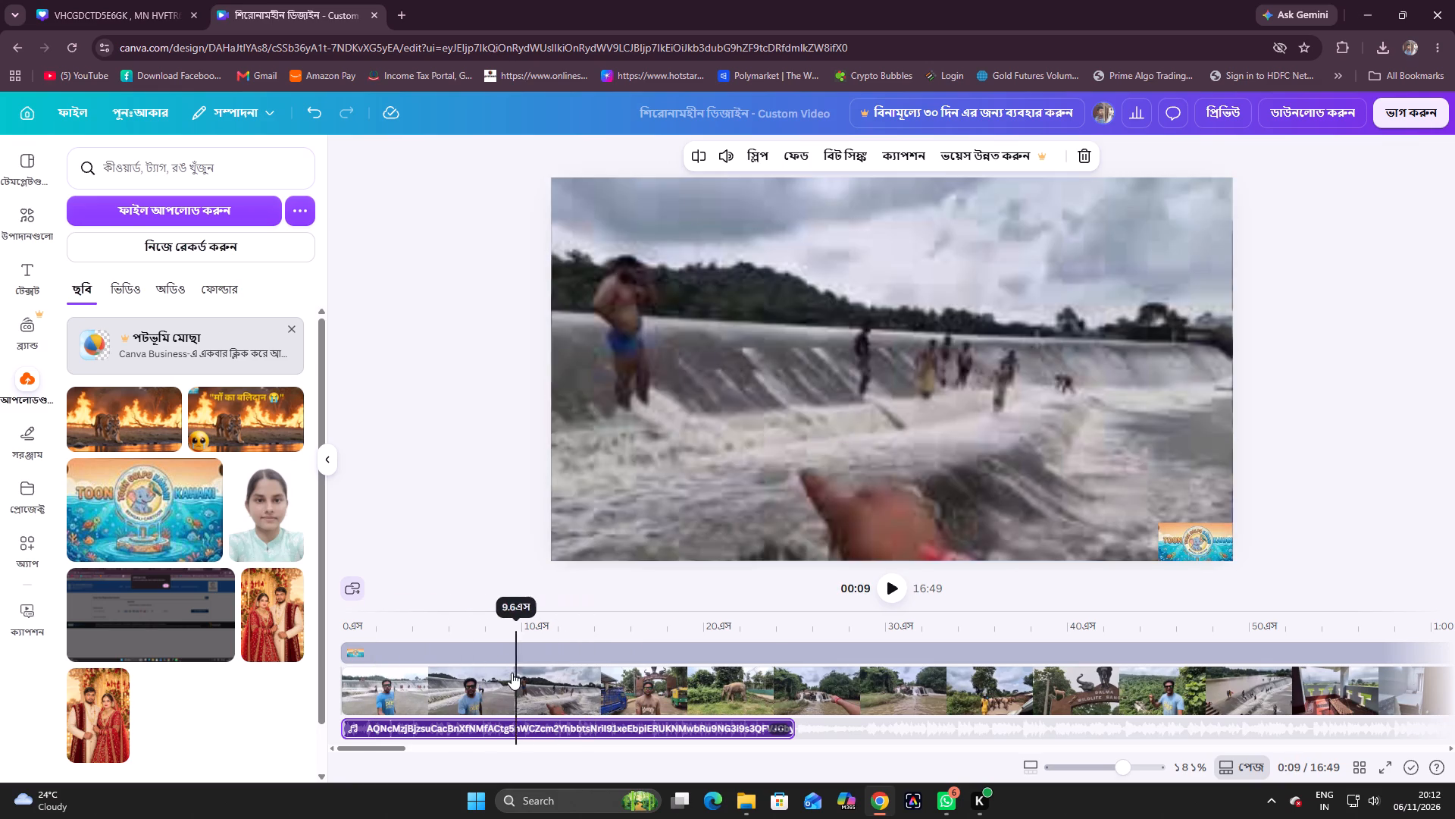
left_click_drag(512, 673, 411, 683)
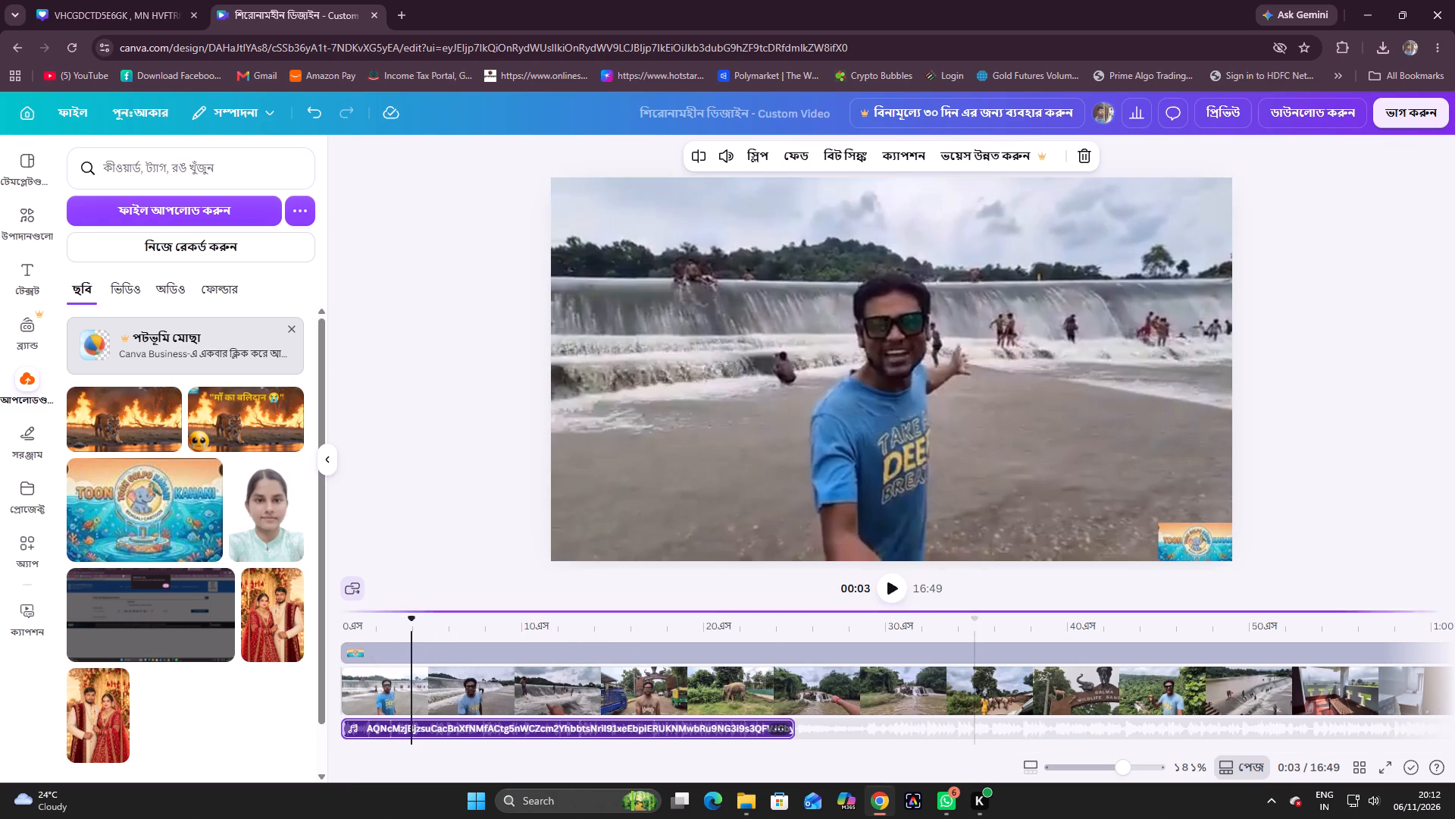
left_click(890, 592)
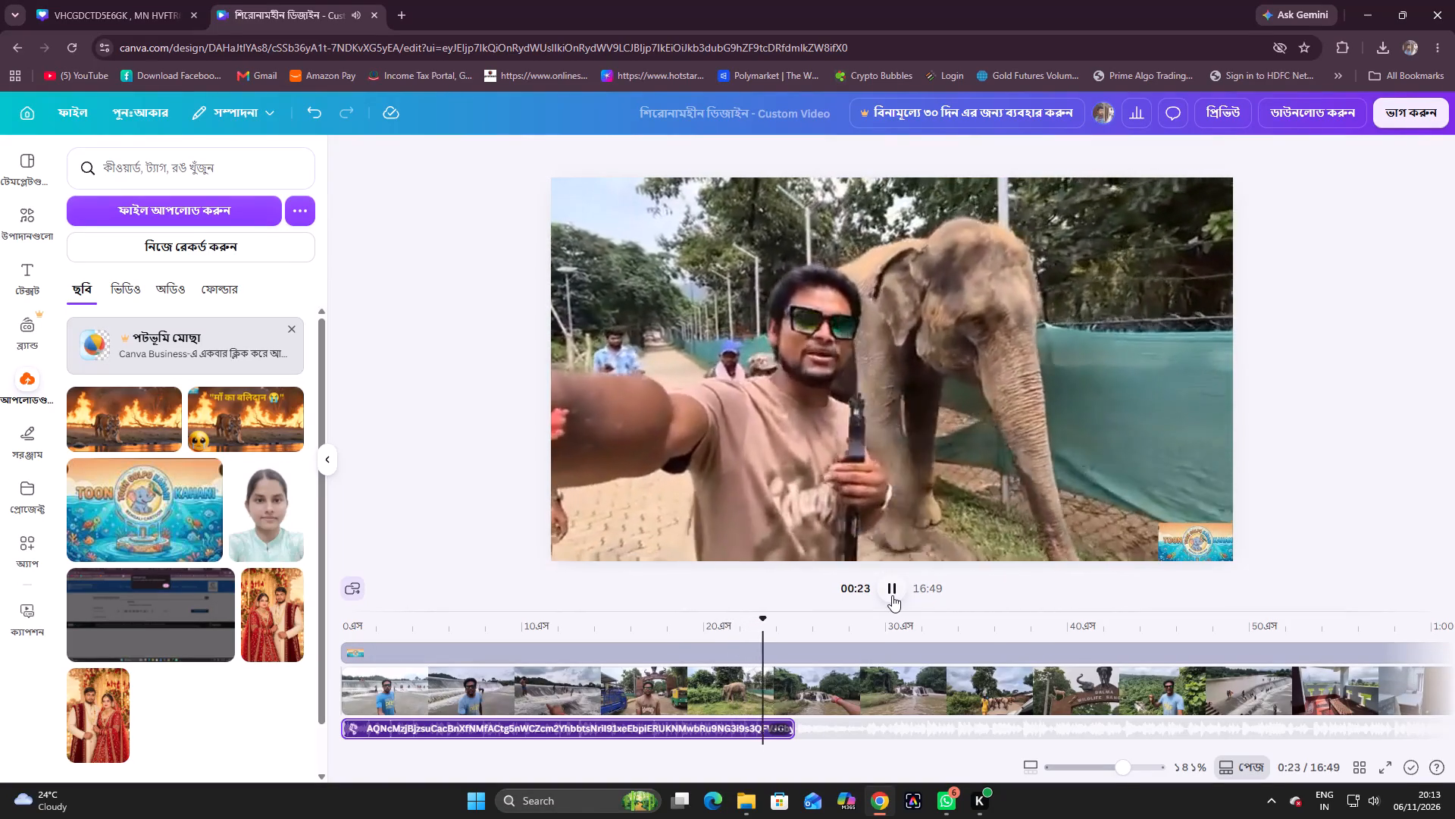
left_click(889, 592)
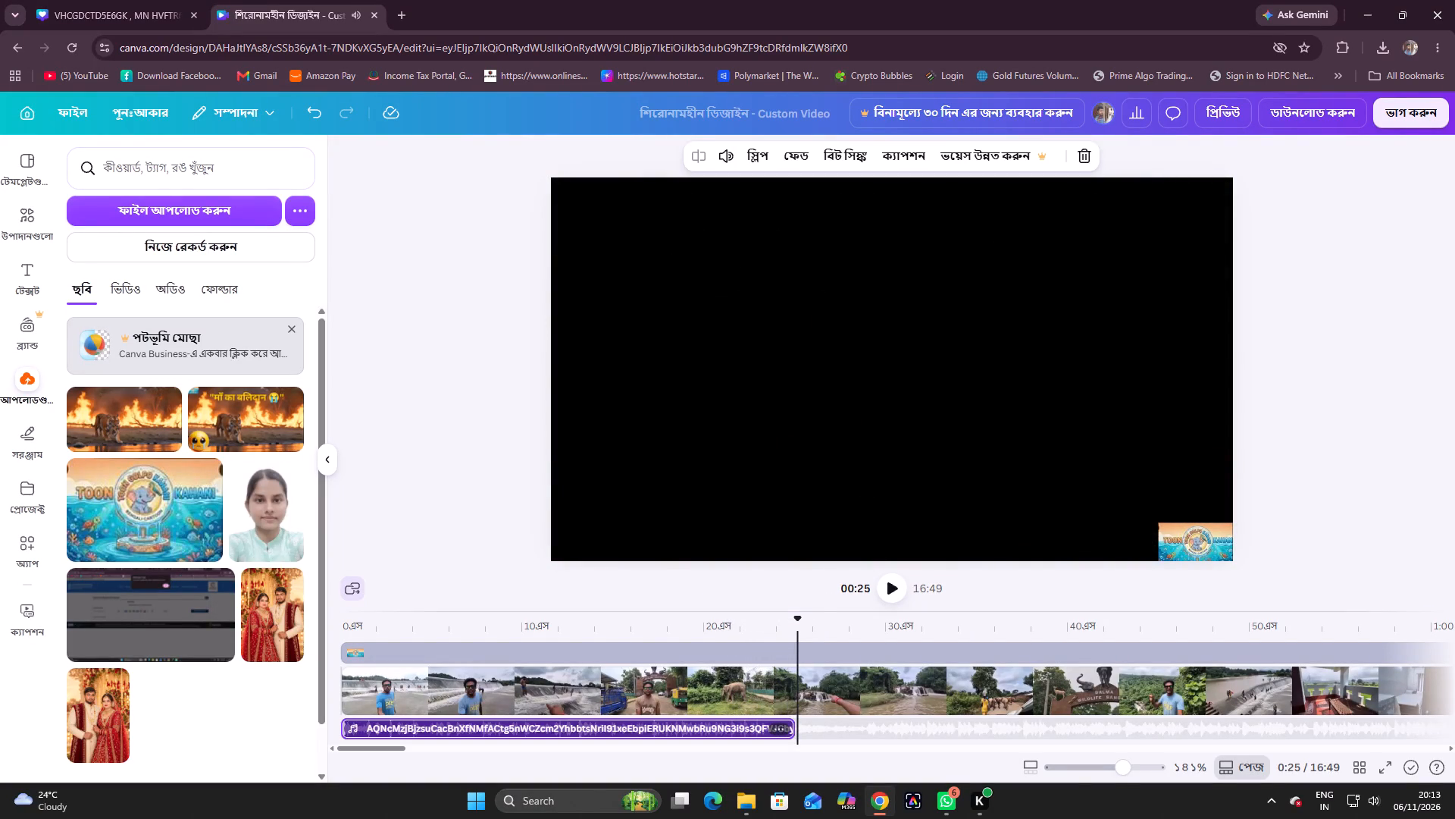
left_click_drag(801, 617, 773, 620)
Upload the music1 audio file from Downloads and add it to the timeline just after the trimmed audio track.
left_click(809, 724)
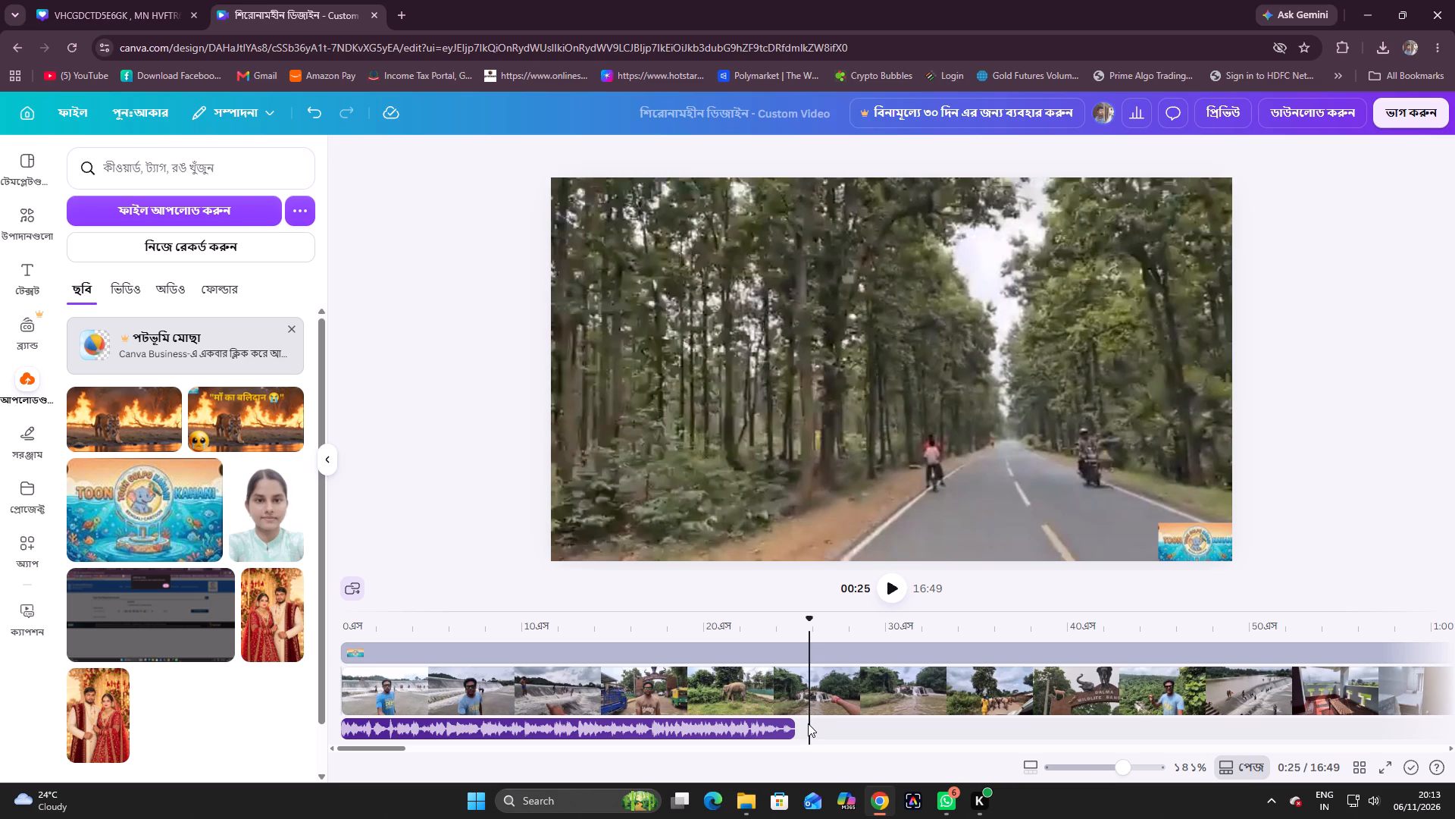
right_click(808, 723)
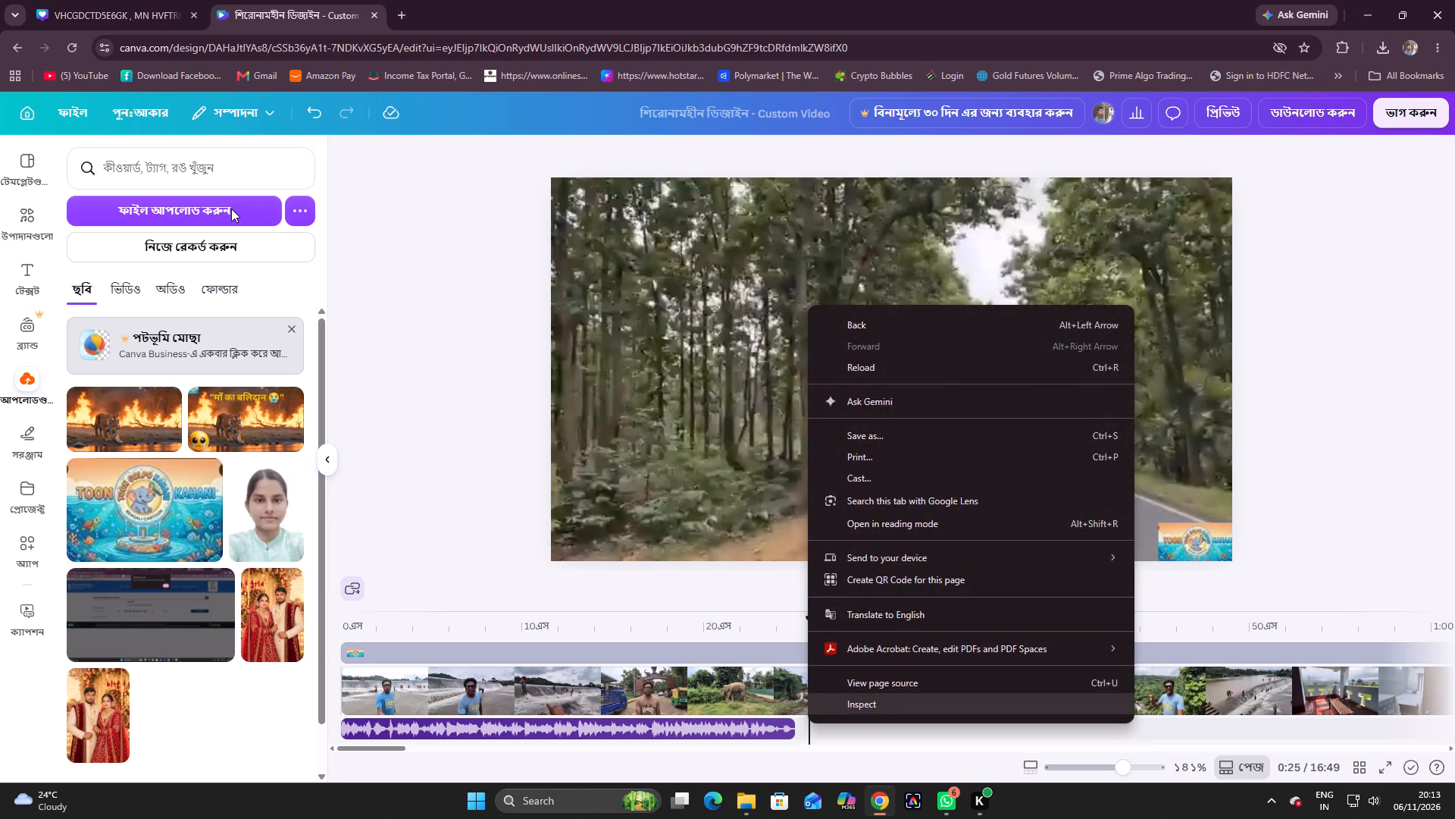
left_click(231, 209)
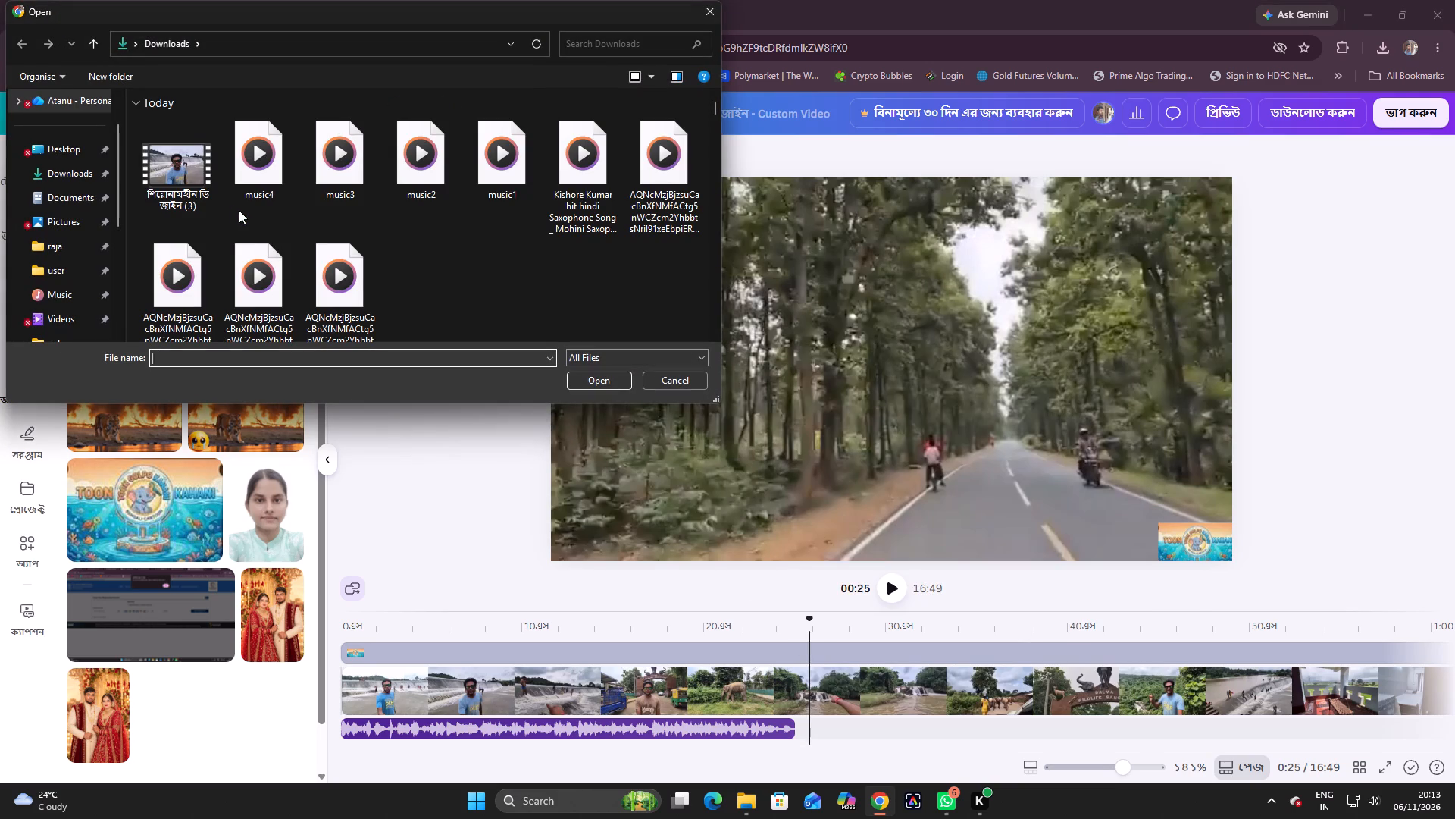
left_click(486, 177)
left_click(596, 381)
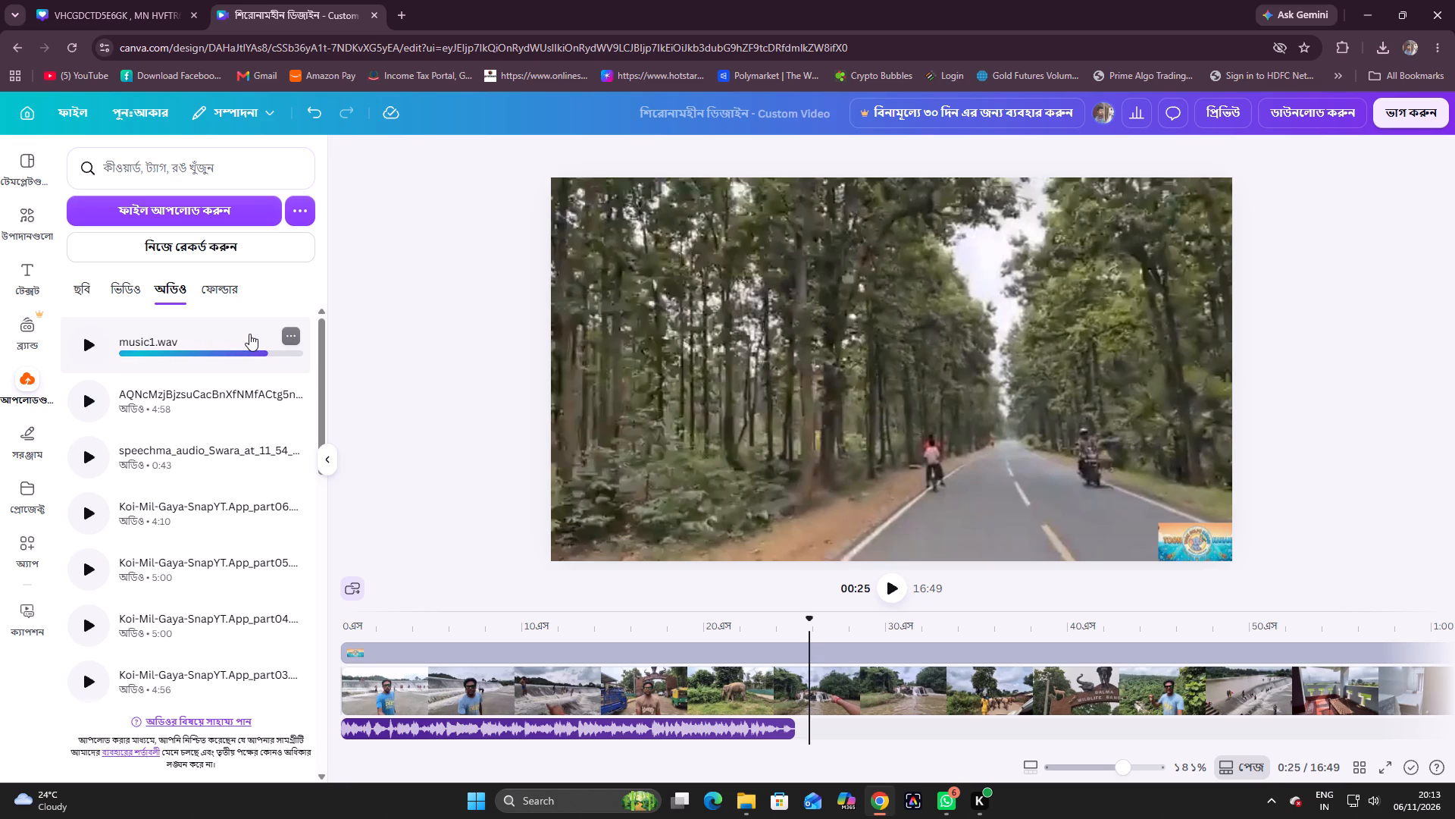
left_click(177, 333)
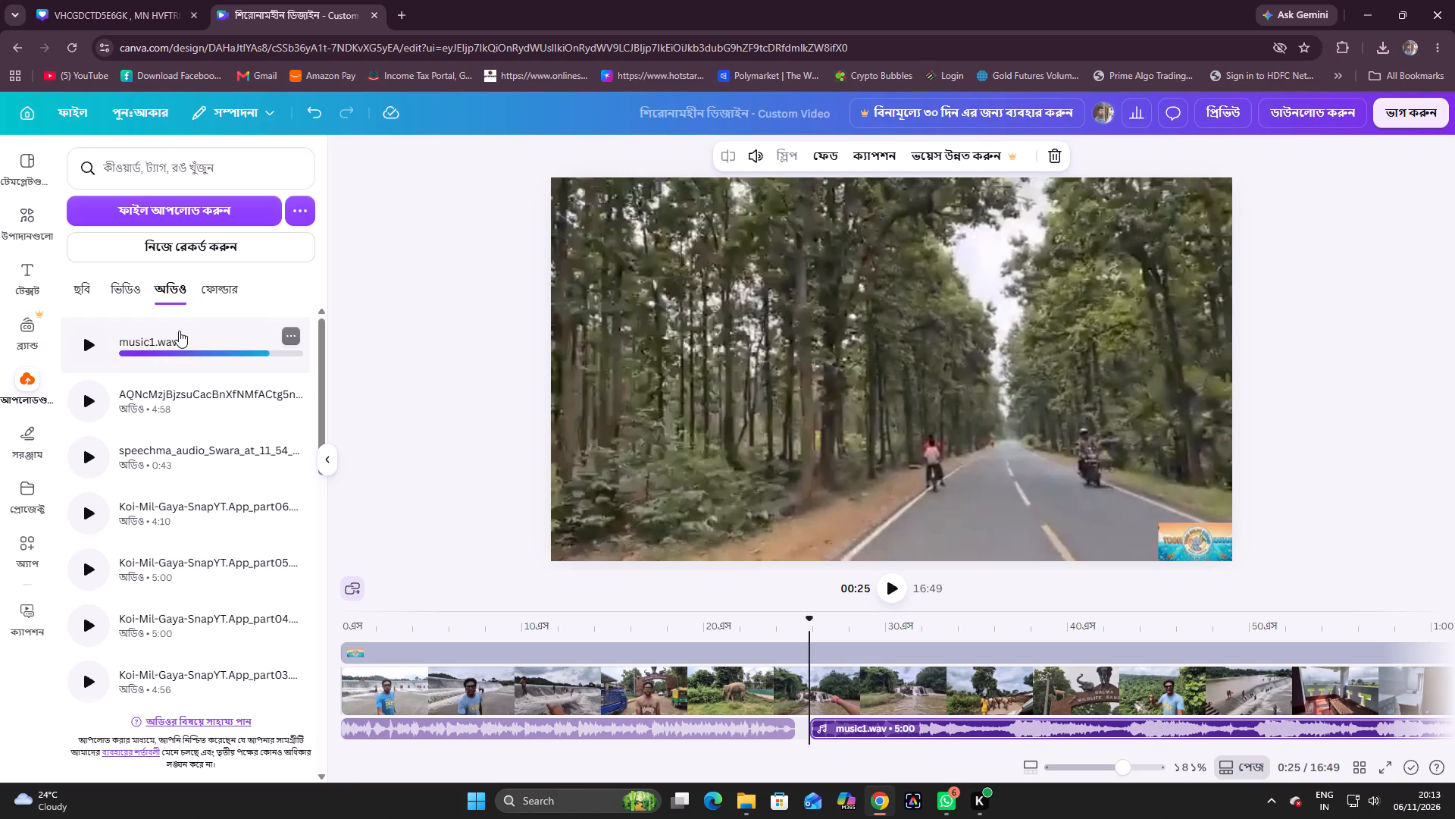
Move the start of the music1.wav track back to meet the end of the first audio track at about 25 seconds.
left_click_drag(814, 620, 795, 618)
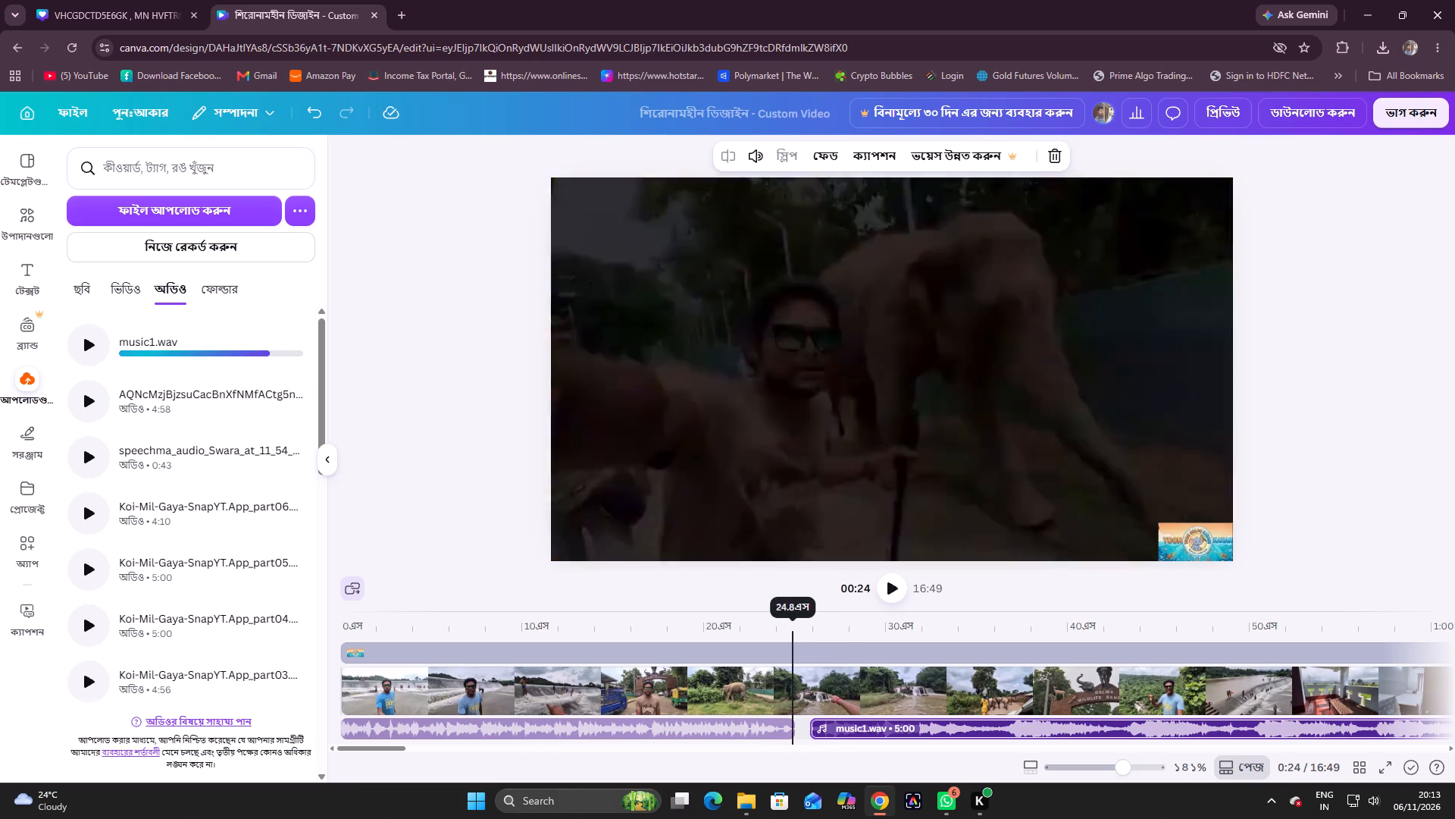
left_click_drag(795, 618, 779, 621)
left_click_drag(815, 730, 788, 730)
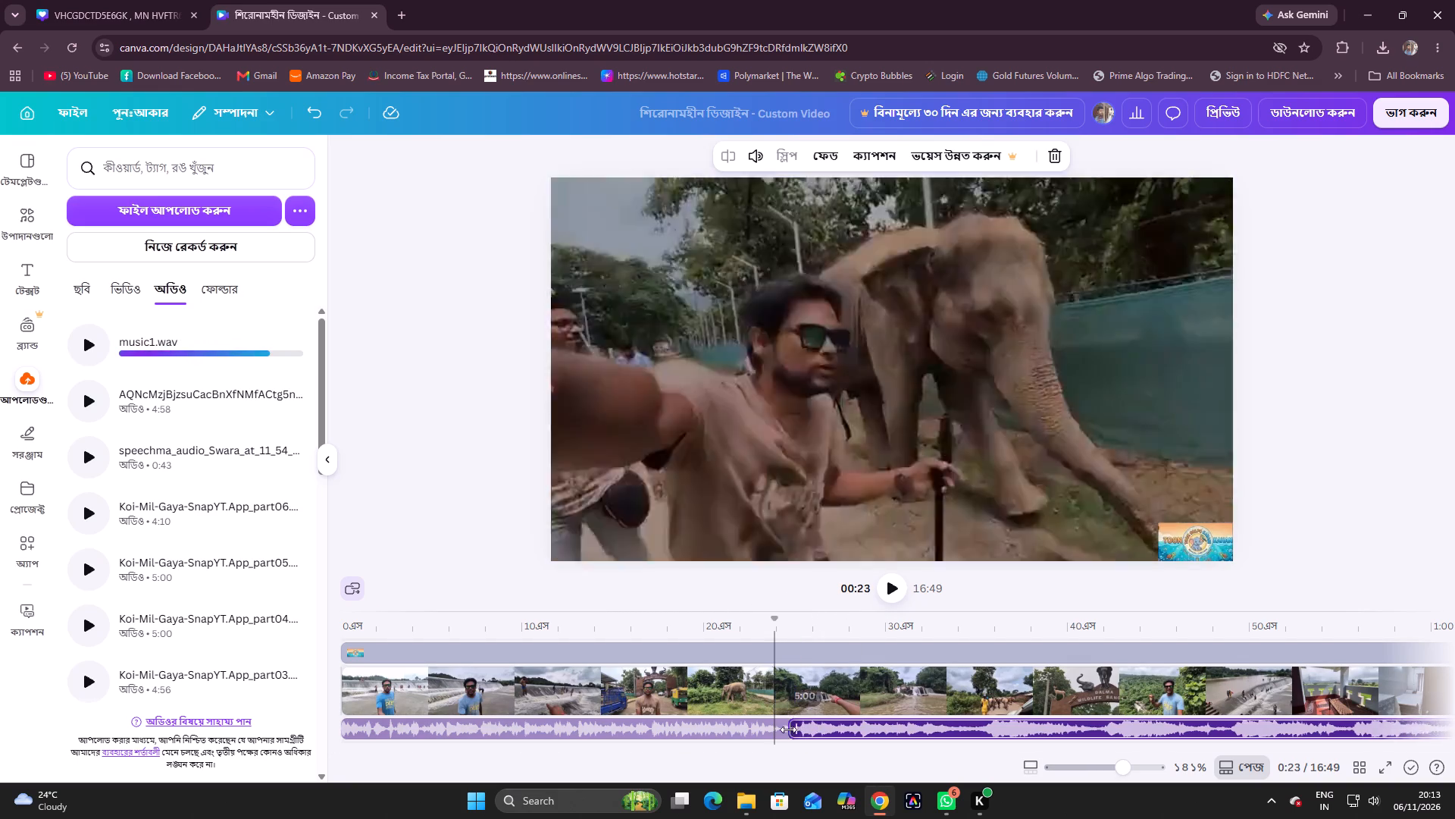
left_click_drag(788, 730, 806, 732)
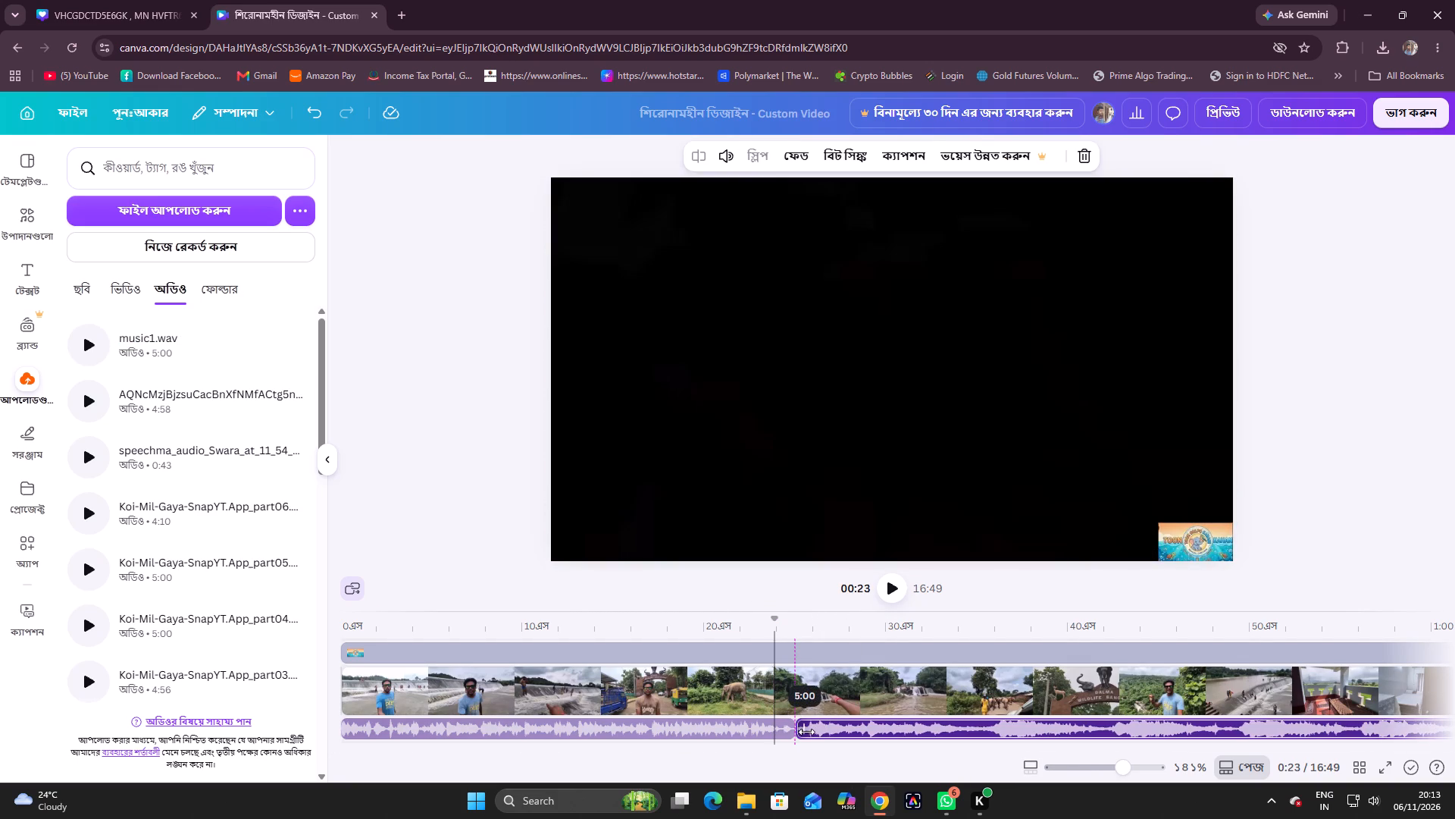
left_click_drag(806, 732, 790, 731)
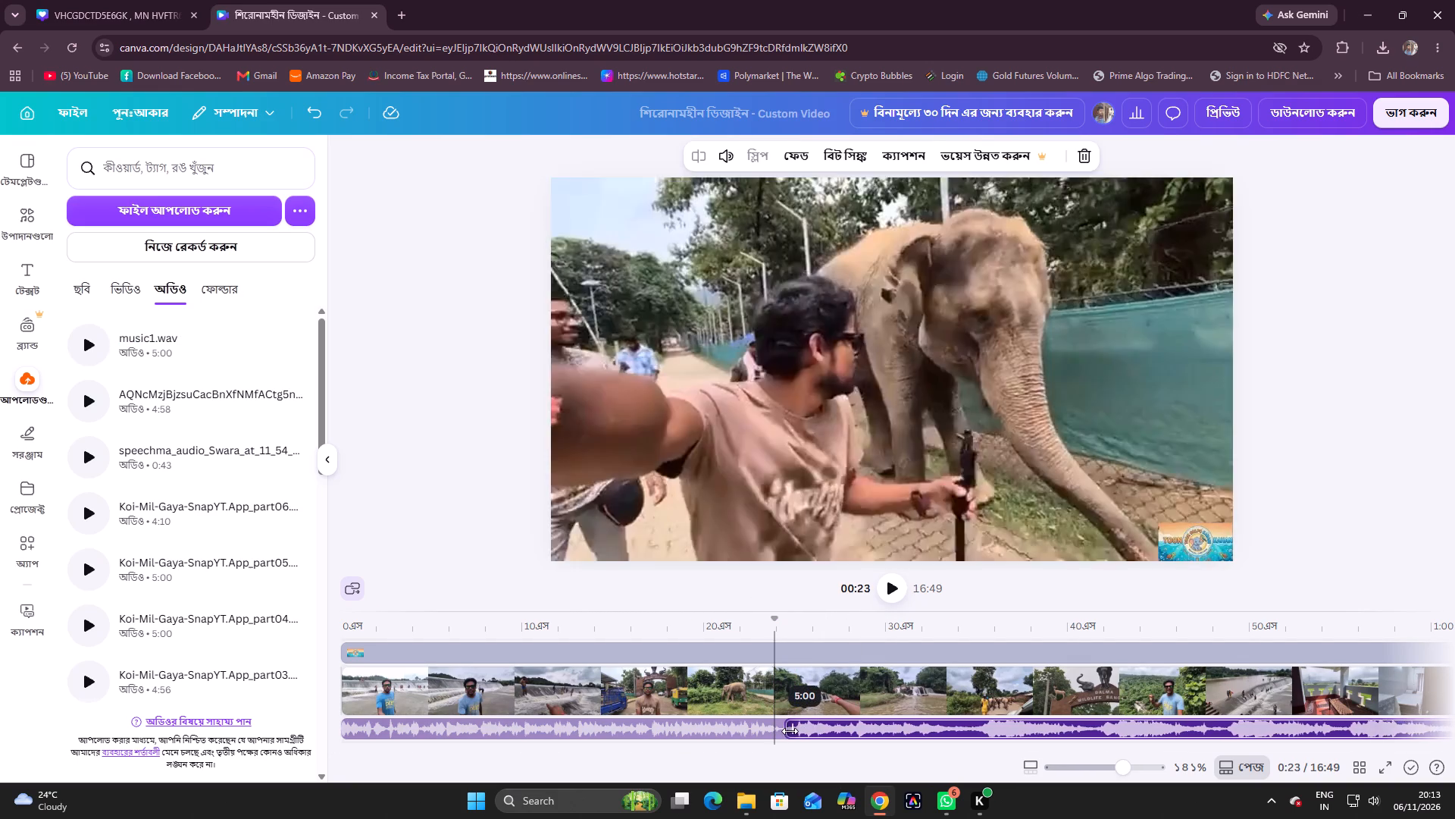
left_click_drag(790, 731, 800, 731)
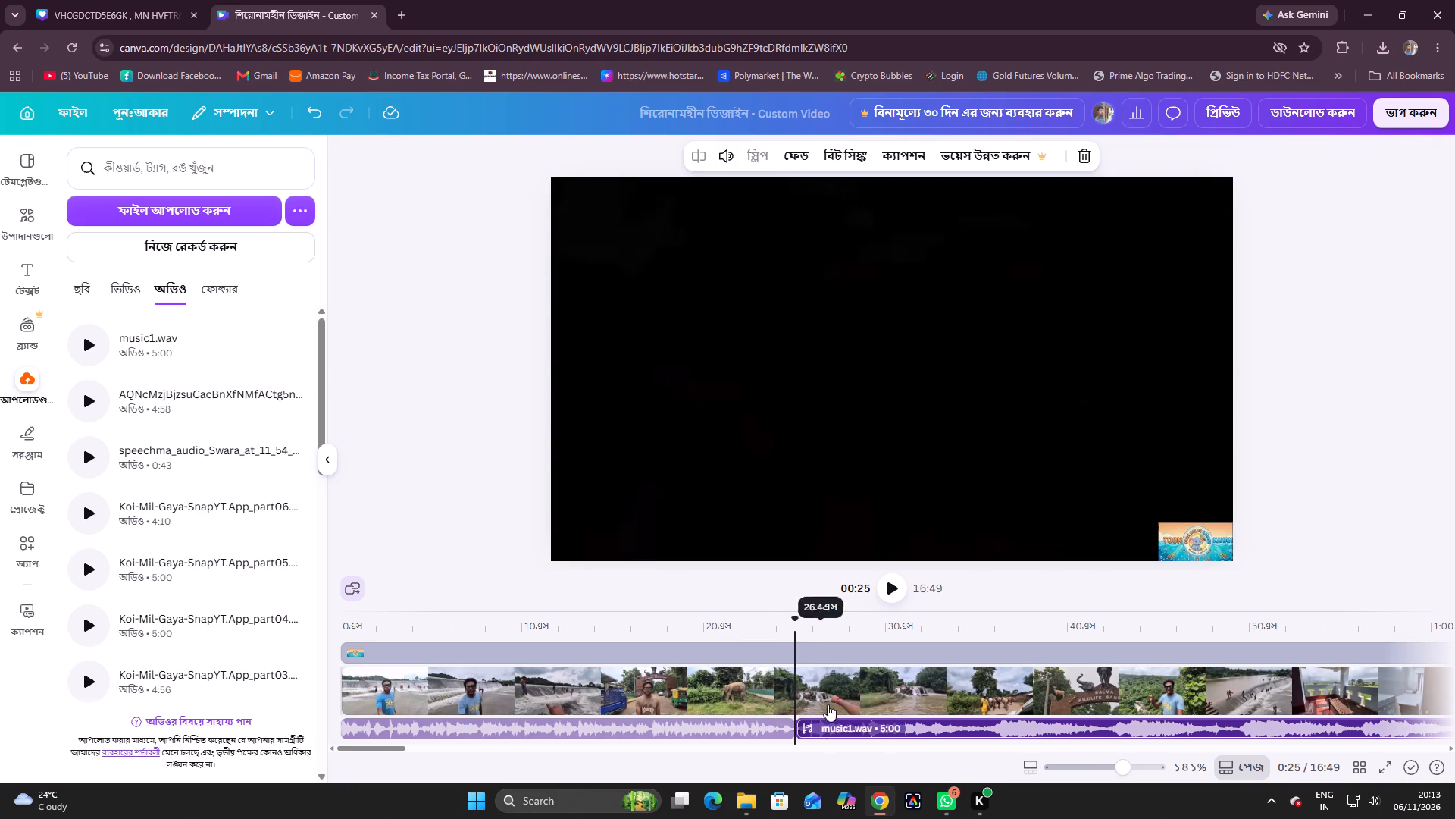
Play the music1.wav section from 25 to about 50 seconds and set the track's volume to 31.
left_click(887, 587)
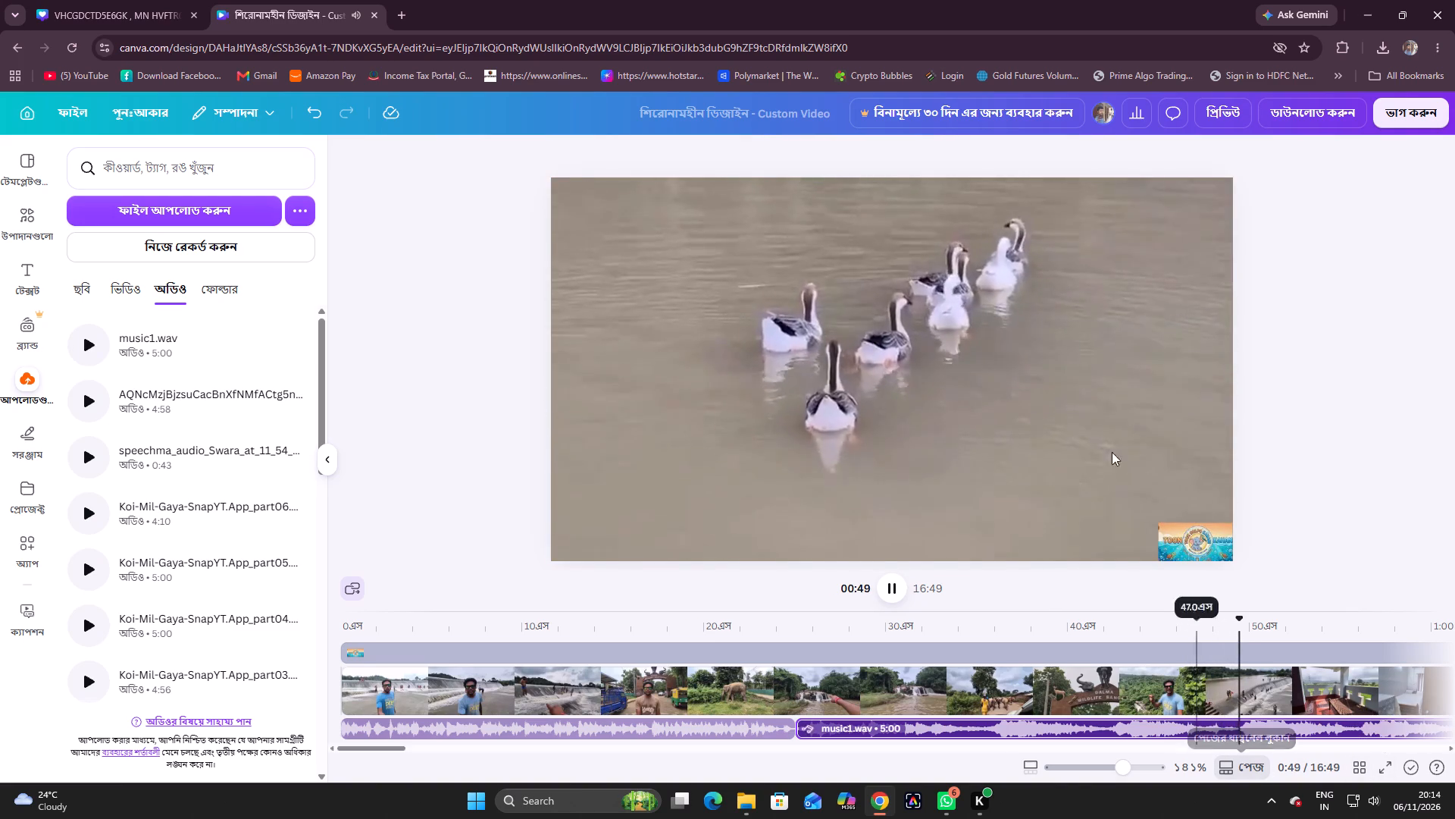
left_click(969, 271)
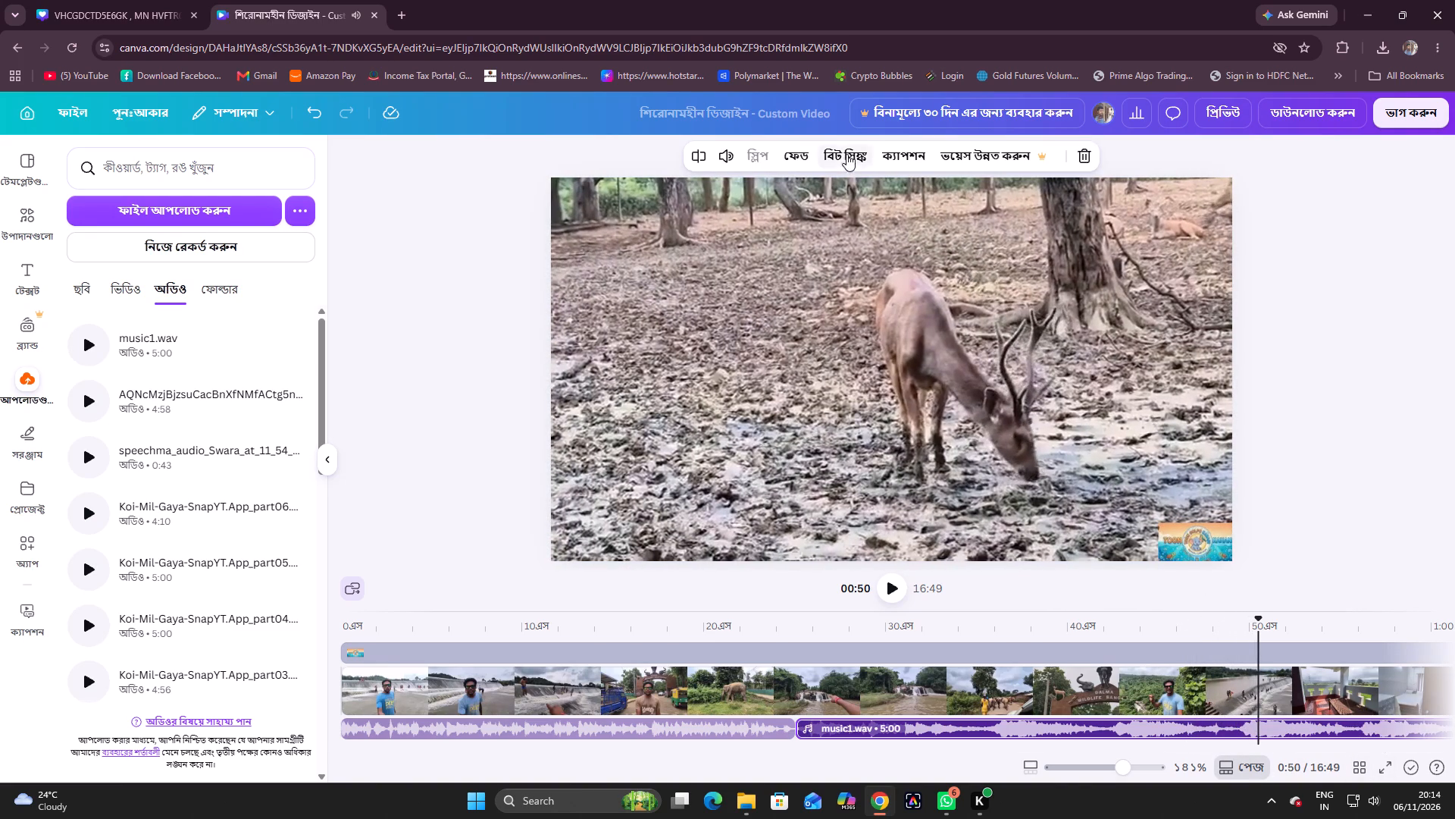
left_click(731, 157)
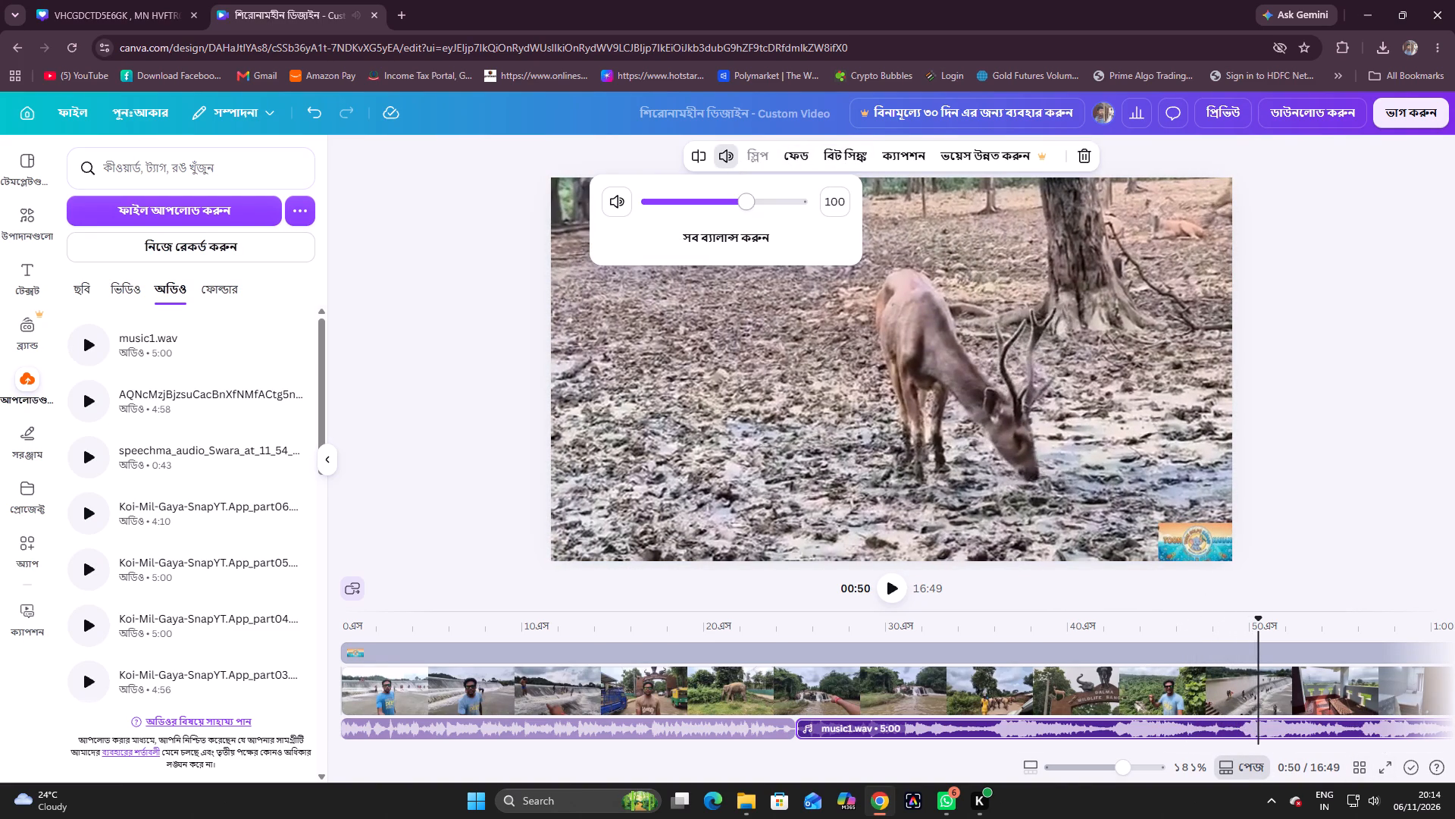
left_click_drag(749, 212, 693, 220)
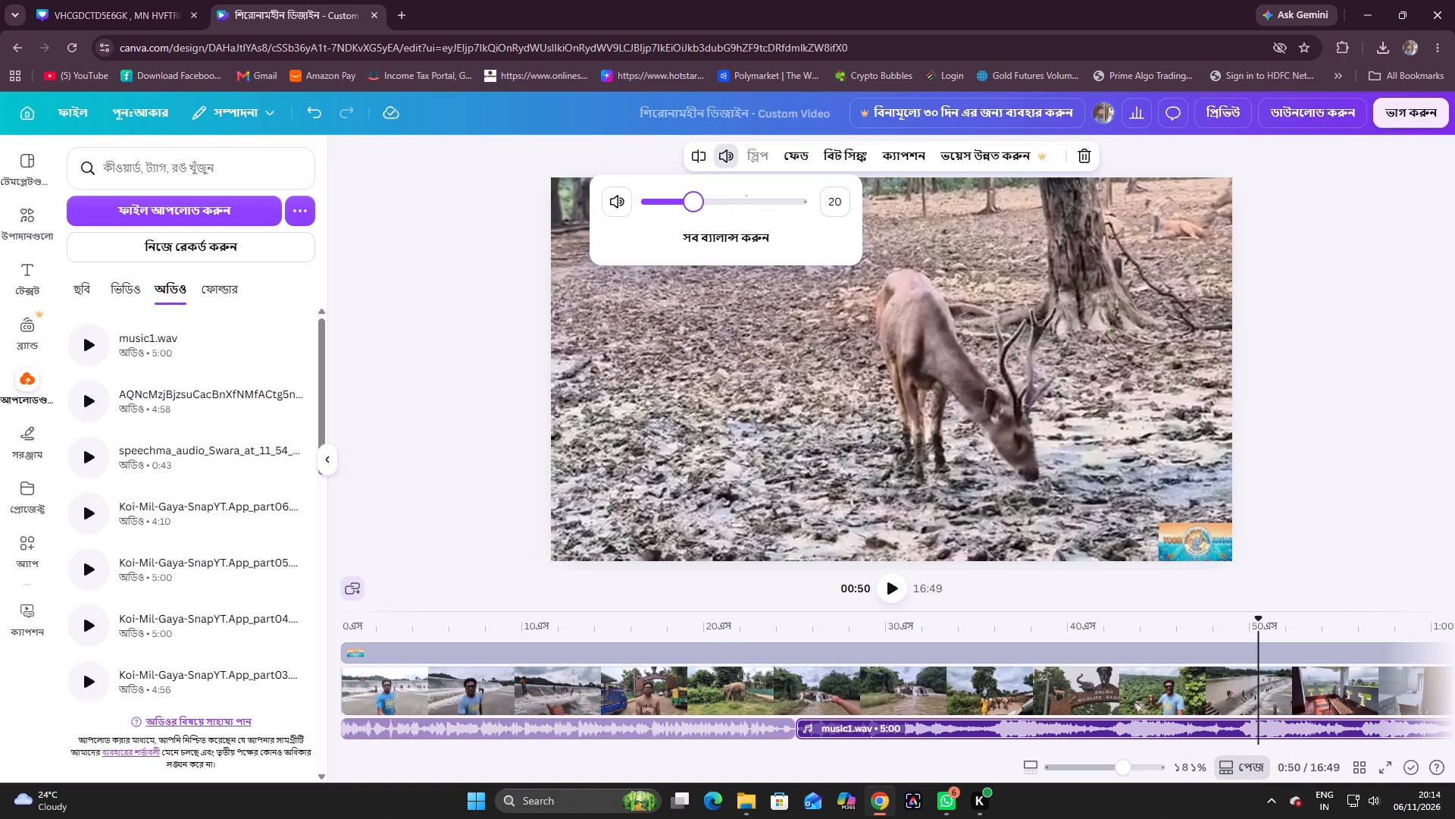
left_click_drag(693, 220, 706, 219)
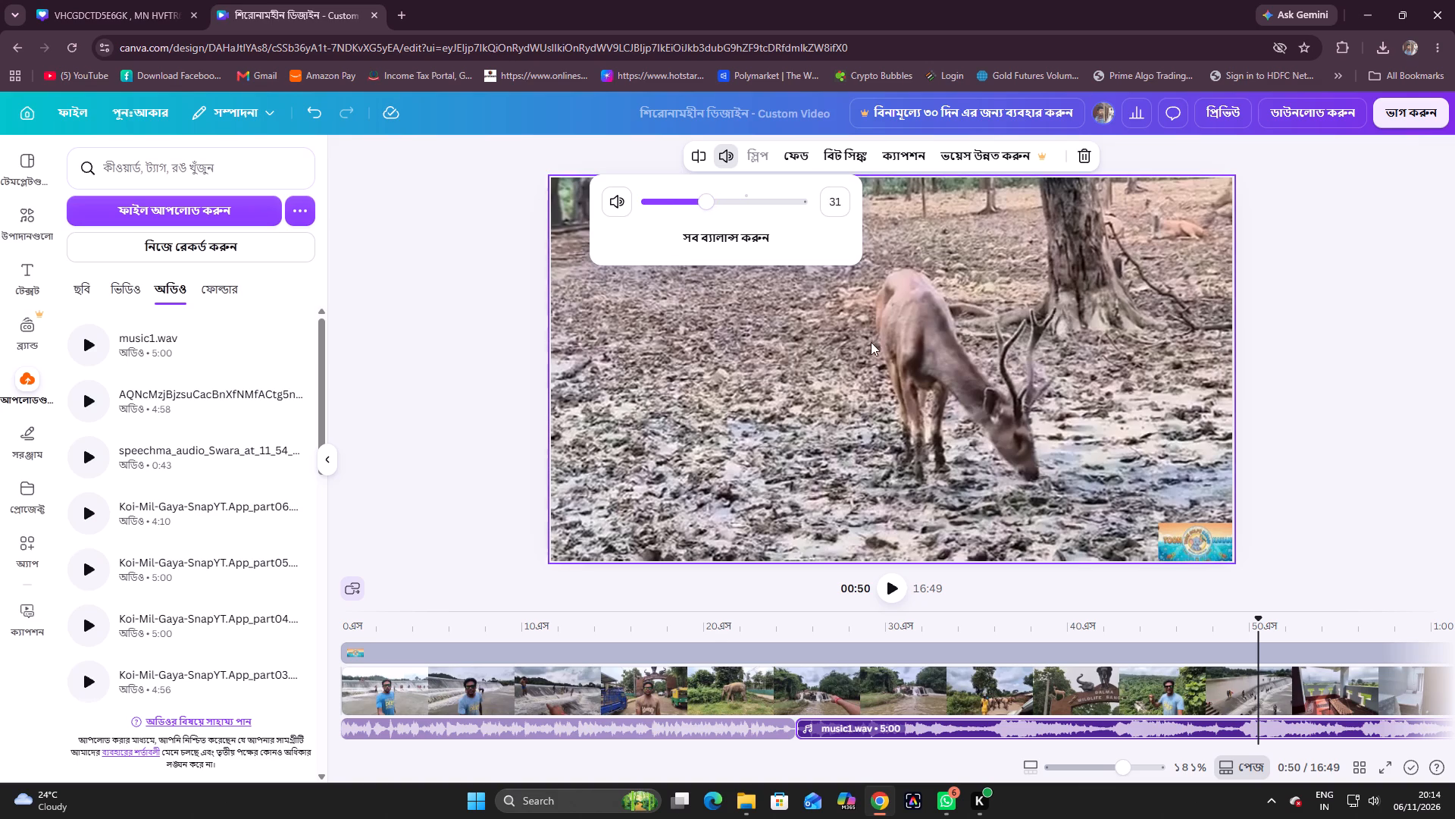
Play the video from 25 seconds to about 1:31, then replay from 1:06 to 1:39, to check the music against the footage.
left_click(903, 586)
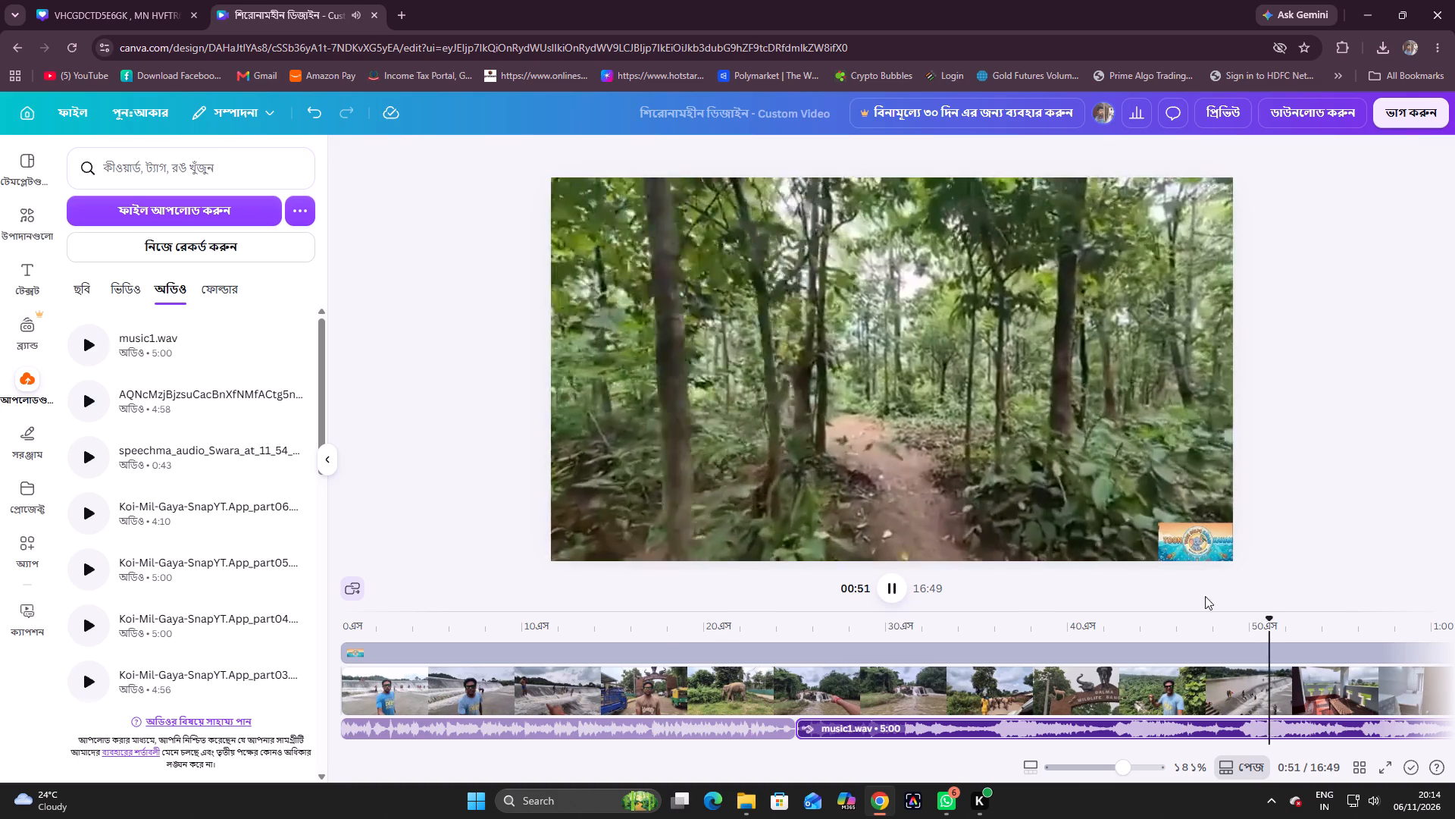
left_click_drag(1292, 620, 1020, 639)
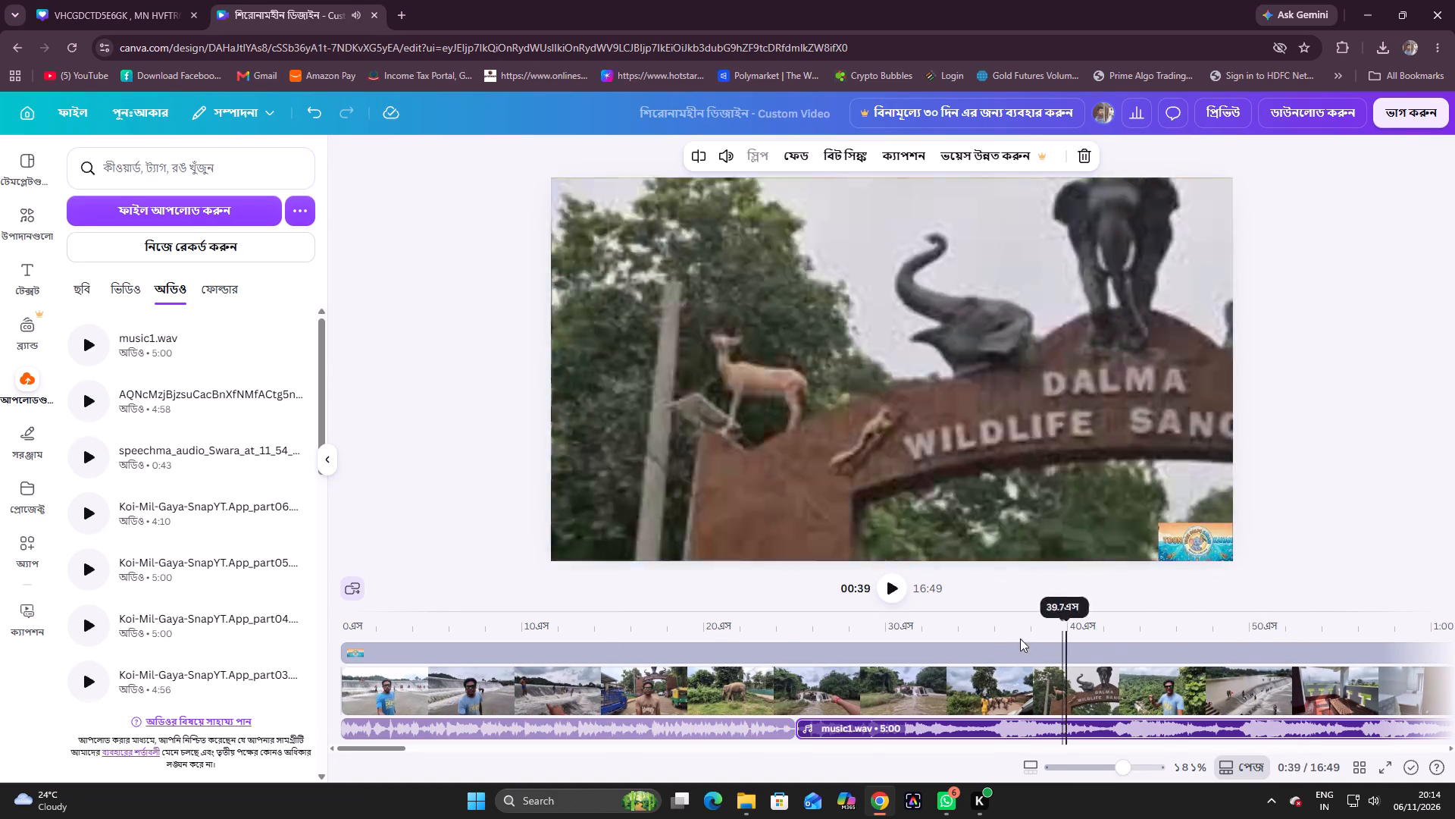
left_click_drag(1020, 639, 795, 654)
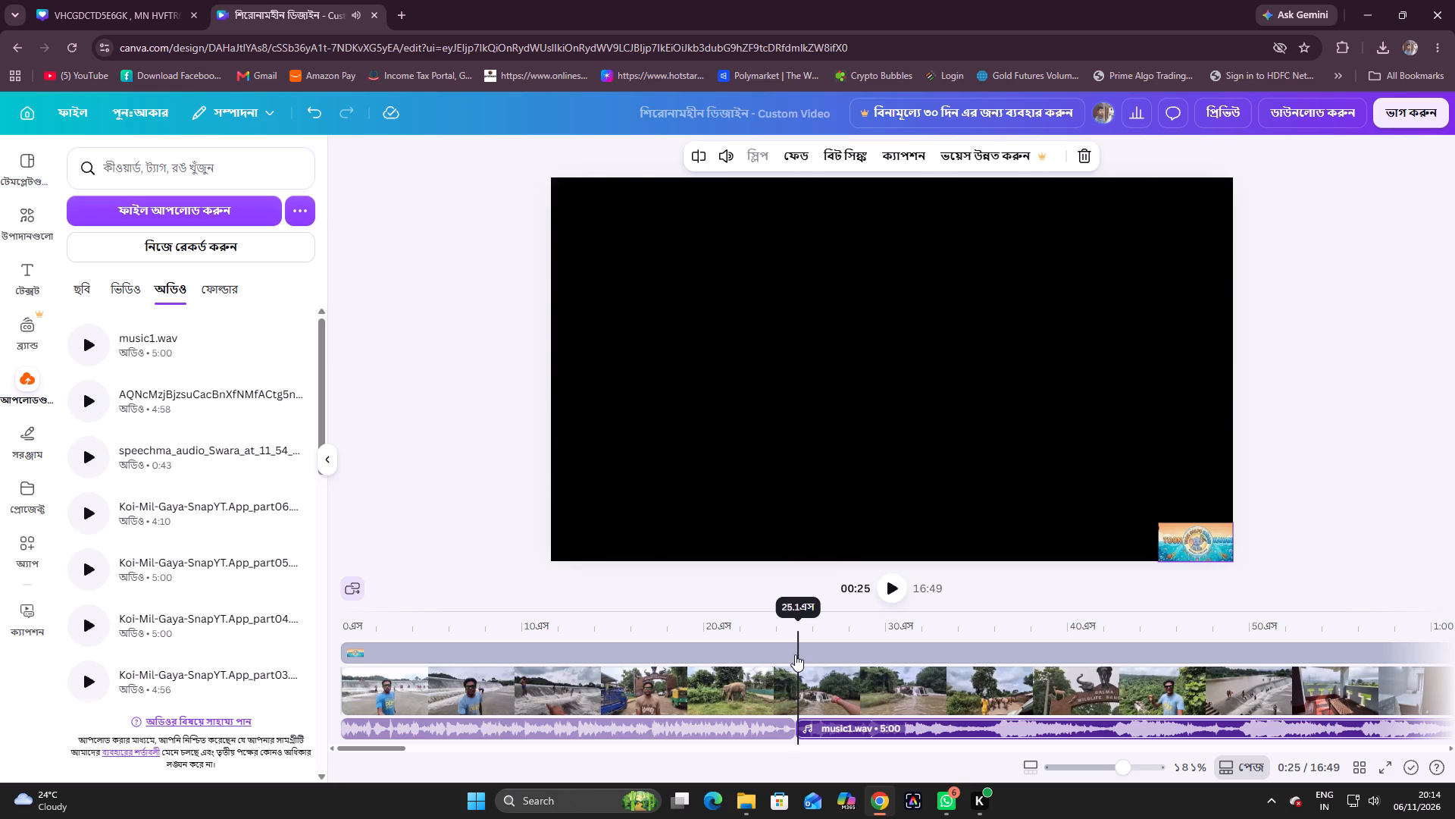
left_click_drag(795, 654, 792, 654)
left_click(887, 586)
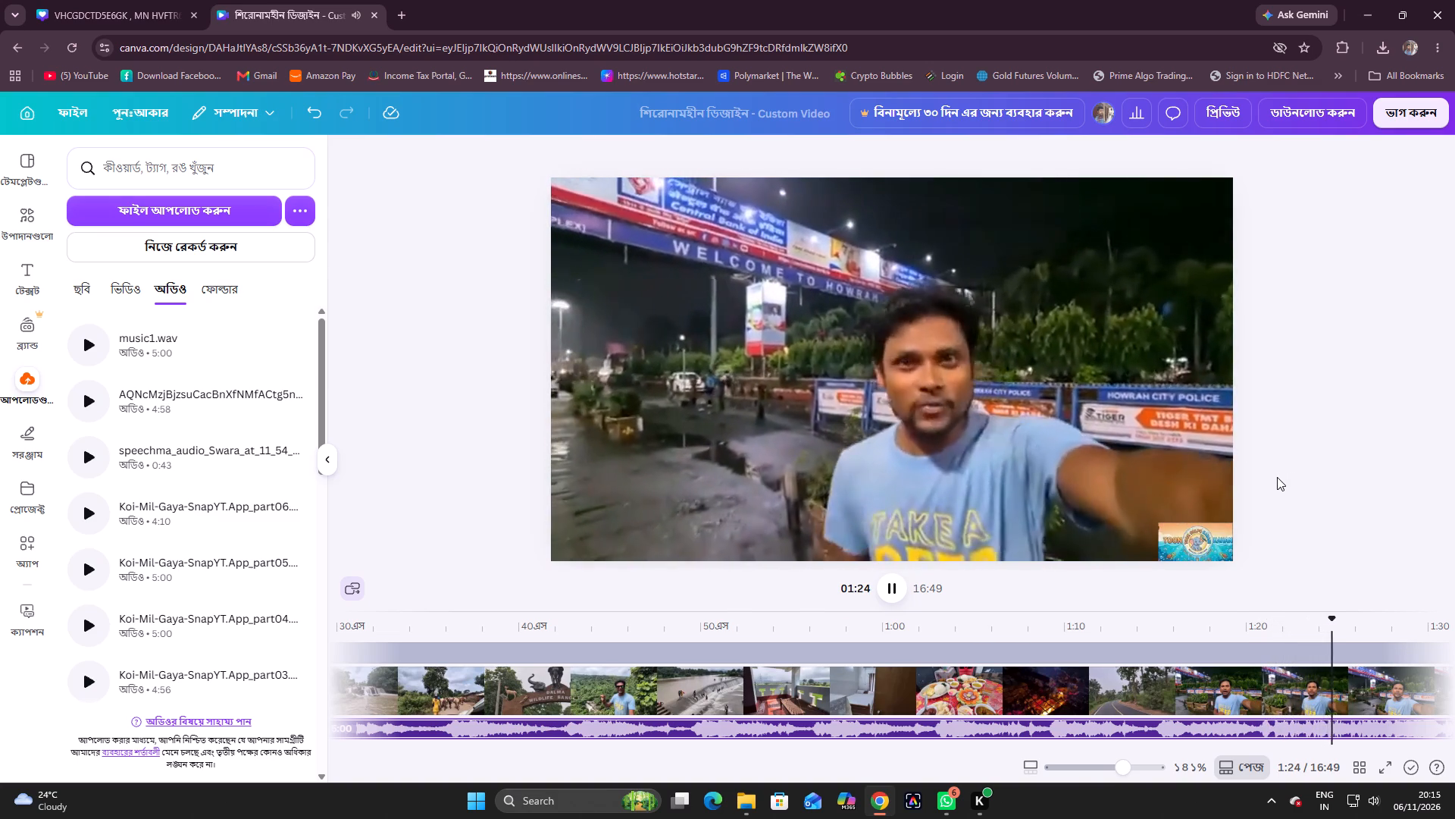
left_click_drag(1359, 619, 1346, 619)
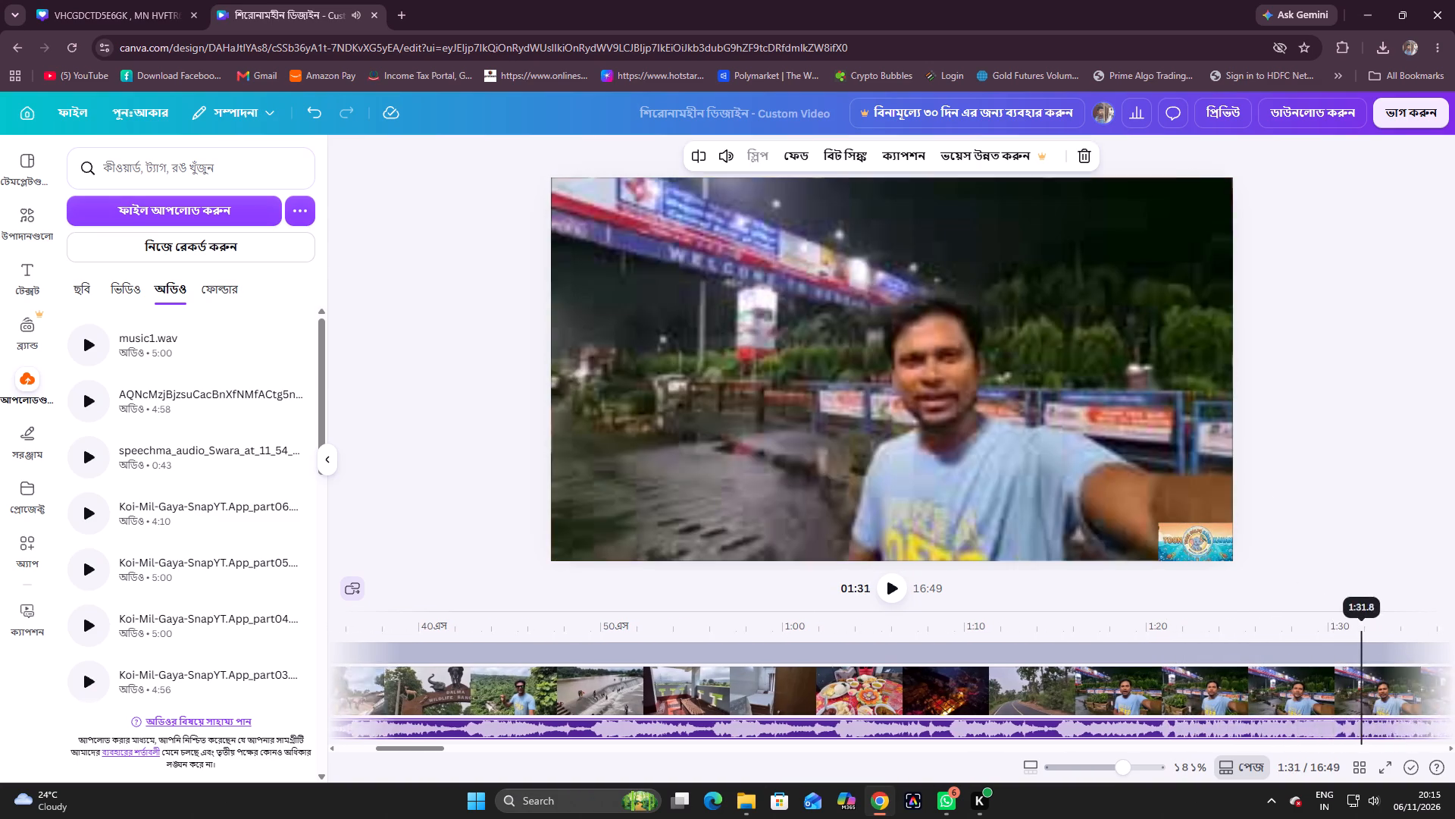
left_click_drag(1346, 619, 877, 656)
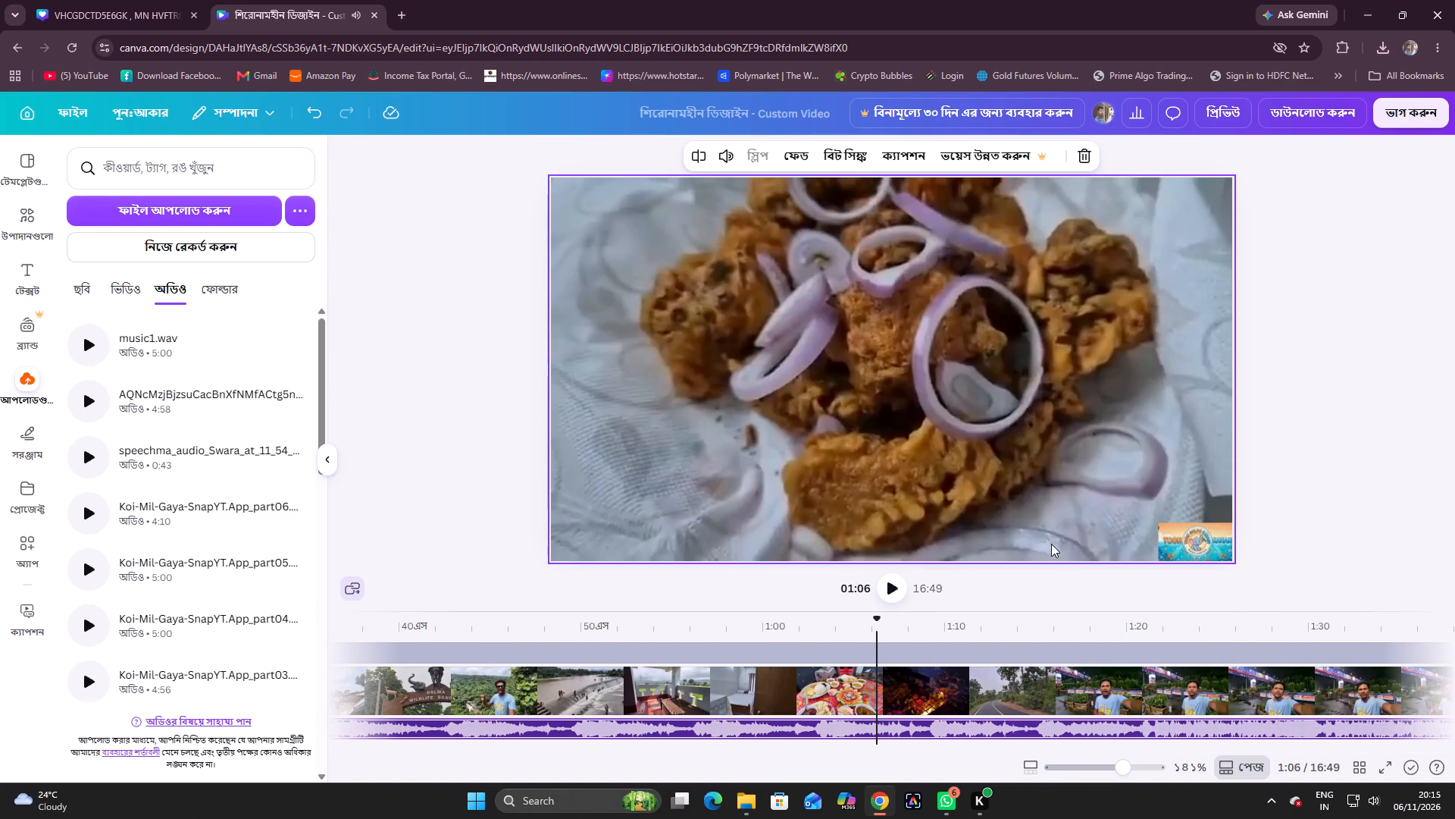
left_click(903, 585)
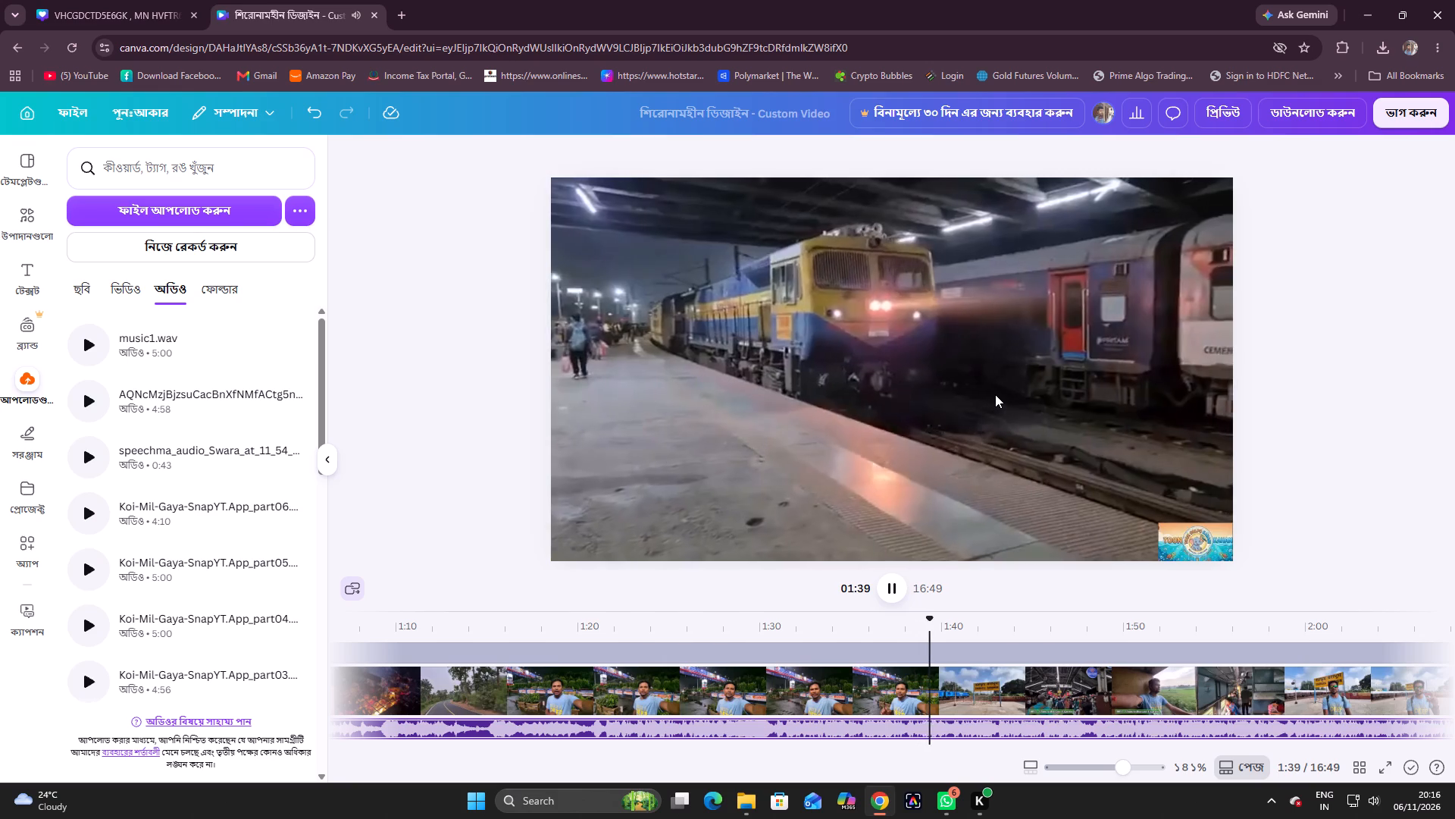
left_click(995, 394)
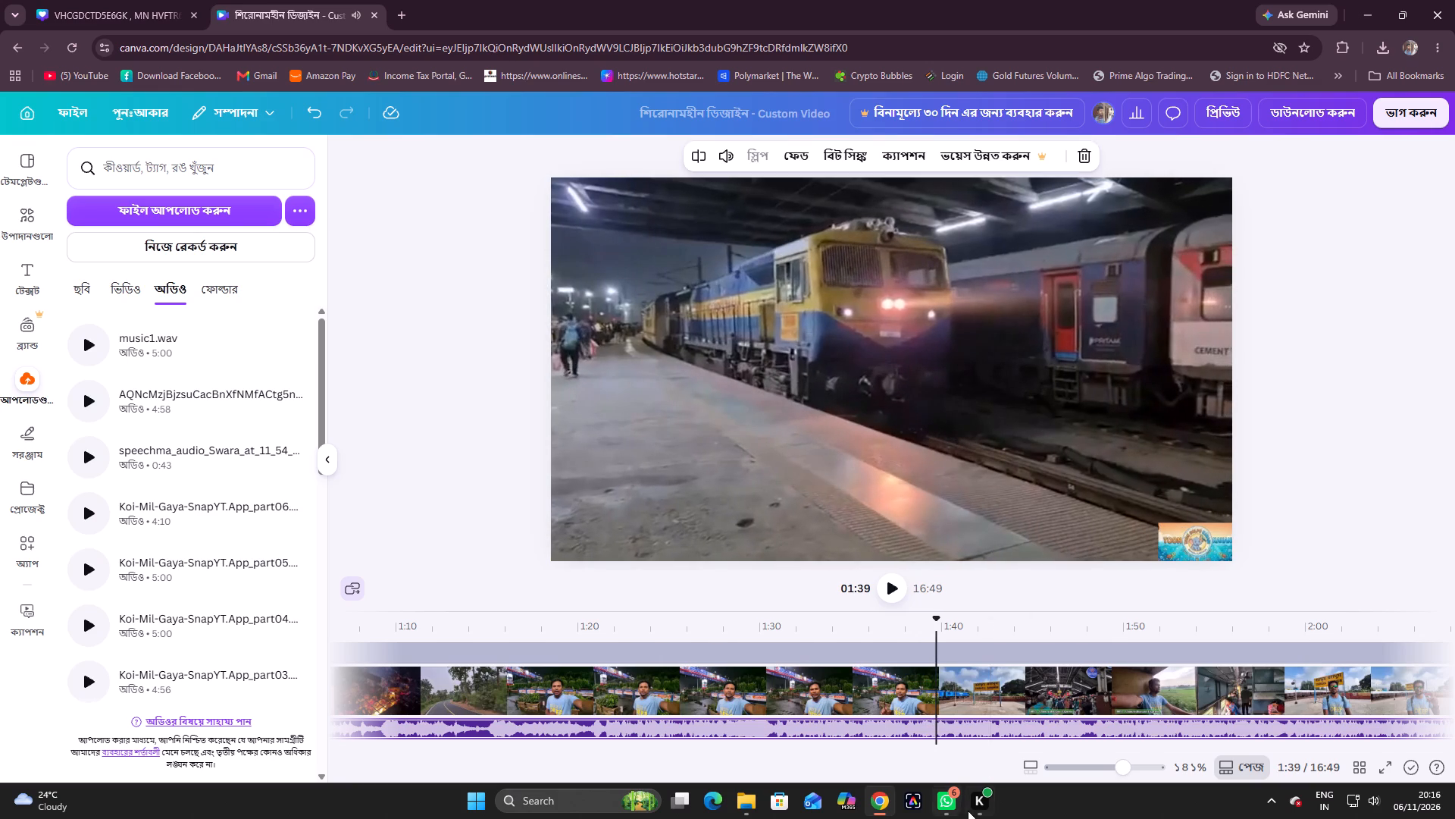